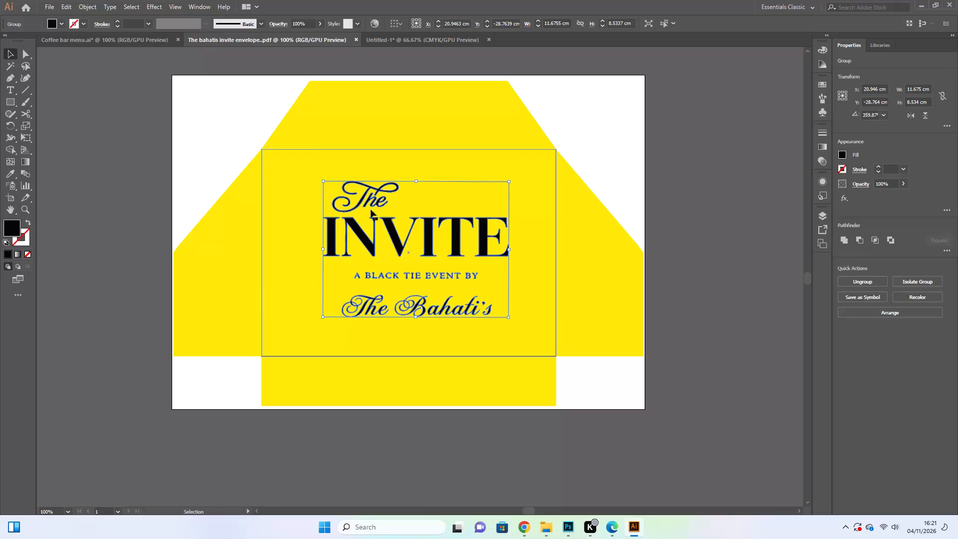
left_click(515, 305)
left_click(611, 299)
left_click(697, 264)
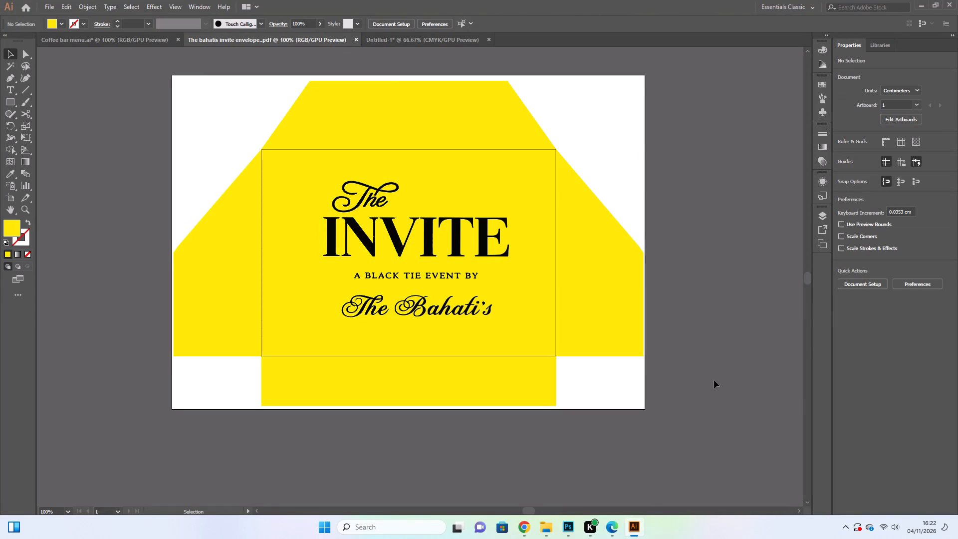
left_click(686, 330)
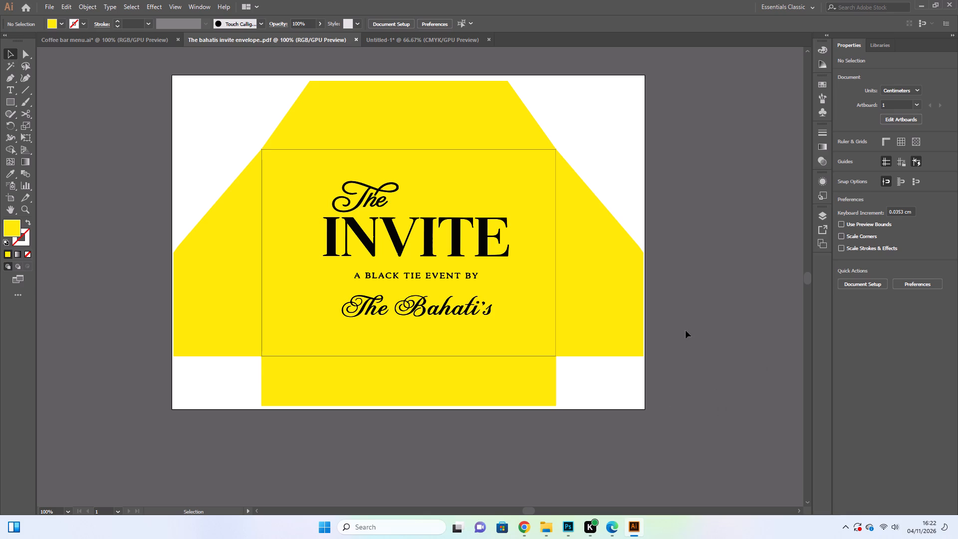
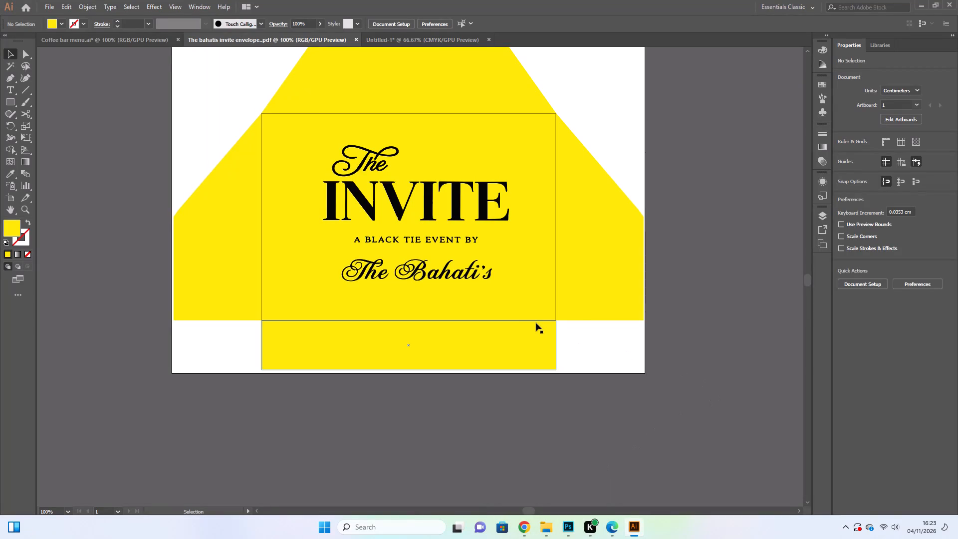
Set the stroke weight of the envelope's central lettered rectangle to 0.5 pt.
left_click(508, 335)
left_click(545, 249)
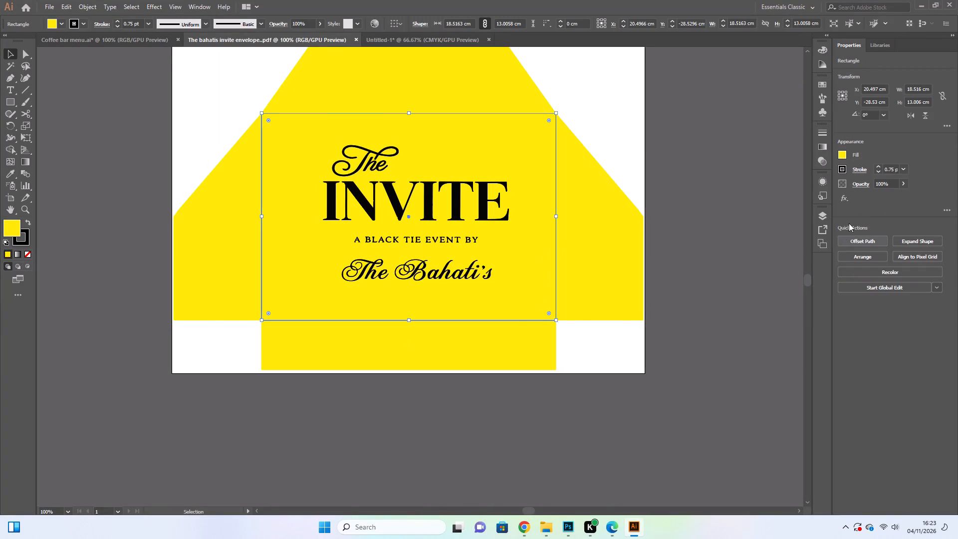
left_click(878, 172)
left_click(758, 186)
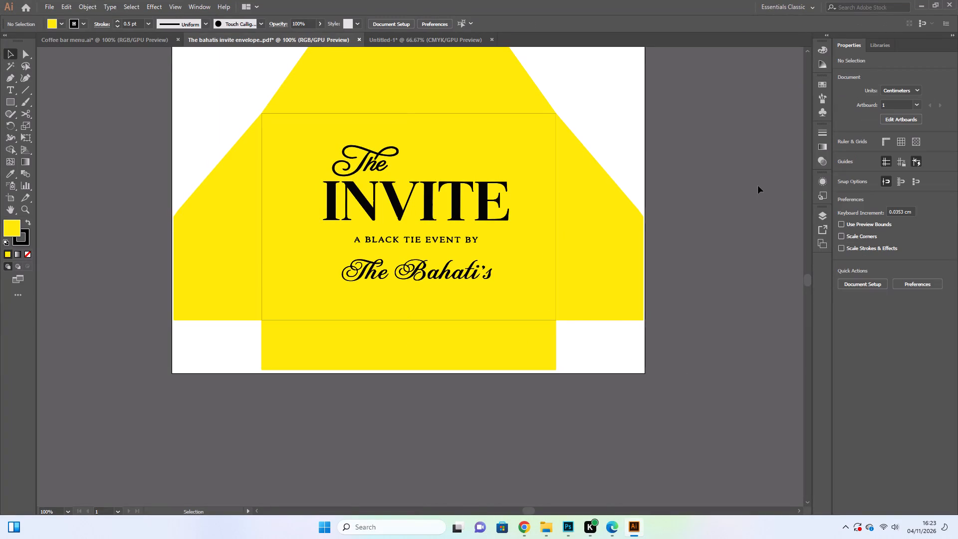
Inspect the central rectangle, the bottom flap and the right side flap of the envelope individually.
left_click(534, 222)
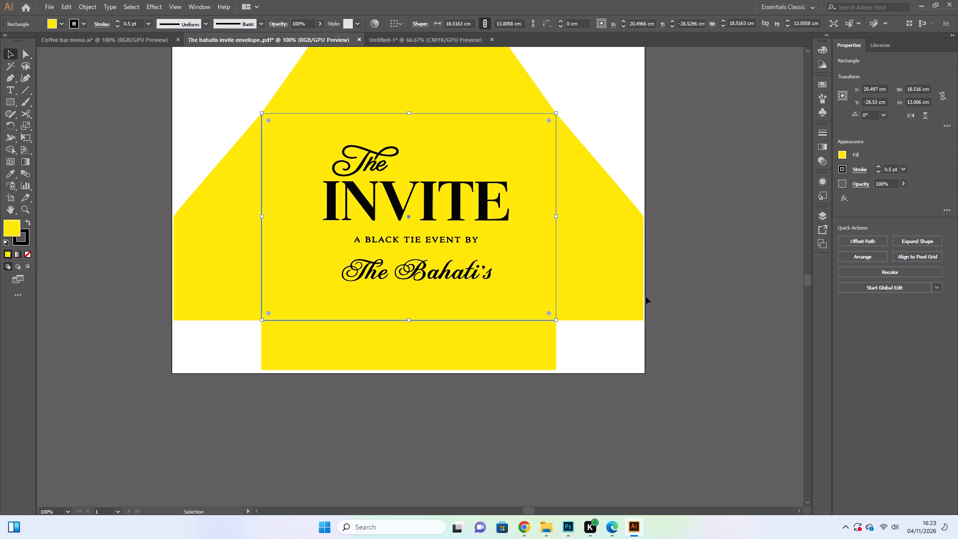
left_click(547, 437)
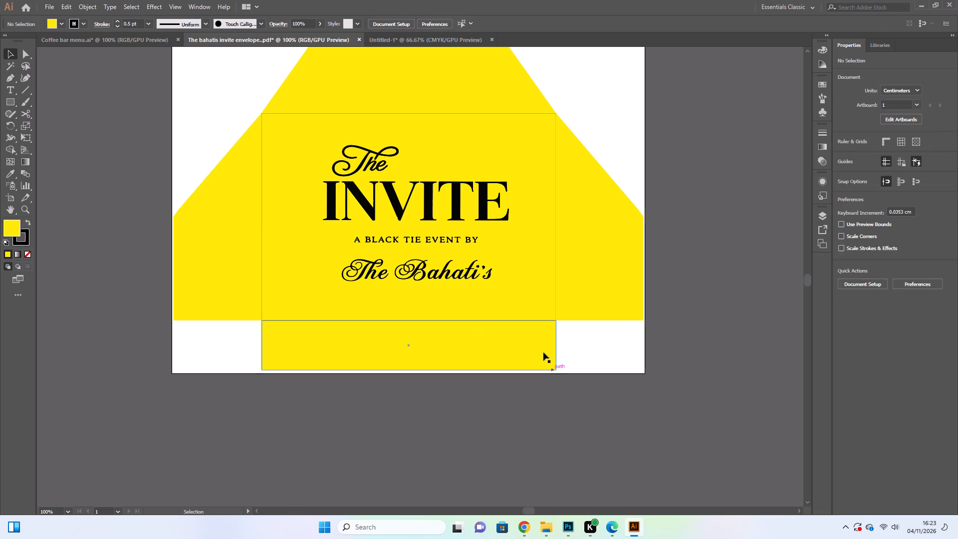
left_click(515, 325)
left_click(606, 340)
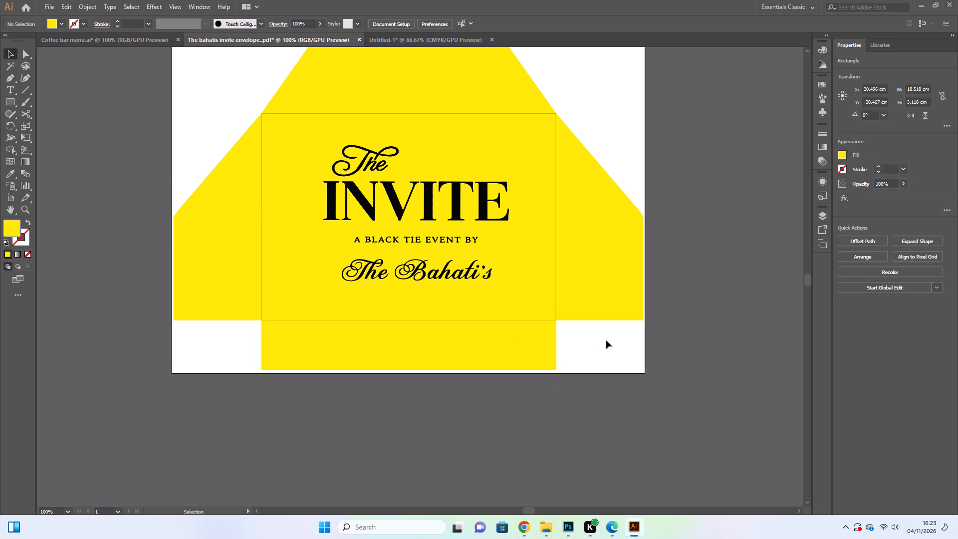
left_click(554, 270)
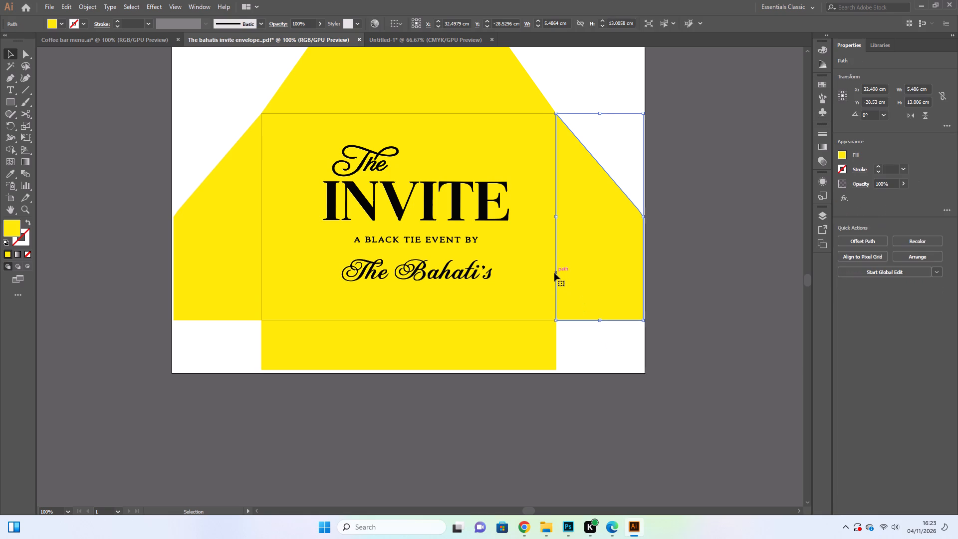
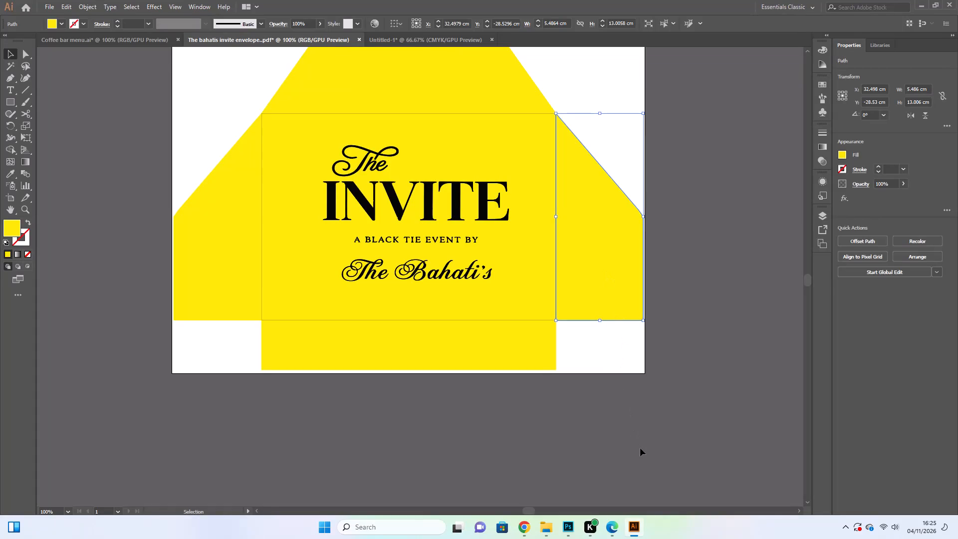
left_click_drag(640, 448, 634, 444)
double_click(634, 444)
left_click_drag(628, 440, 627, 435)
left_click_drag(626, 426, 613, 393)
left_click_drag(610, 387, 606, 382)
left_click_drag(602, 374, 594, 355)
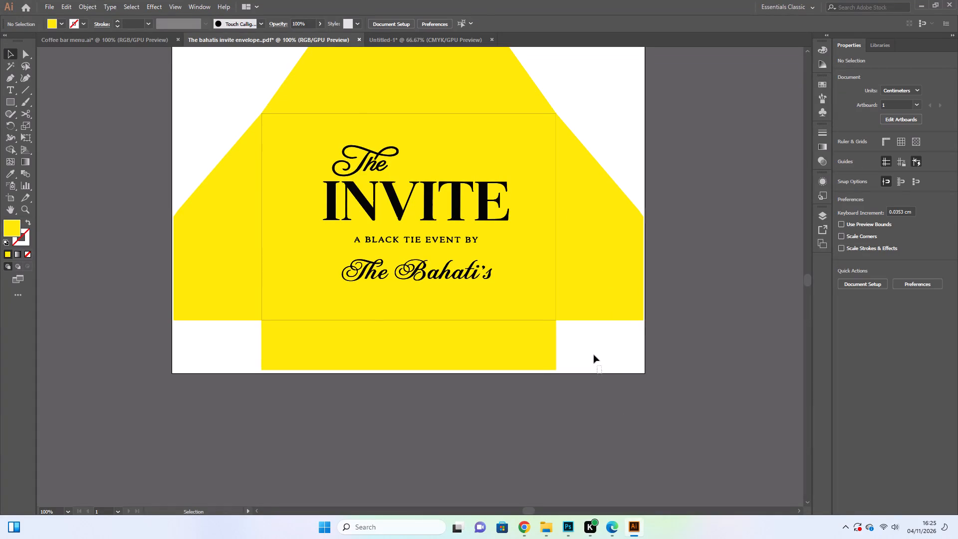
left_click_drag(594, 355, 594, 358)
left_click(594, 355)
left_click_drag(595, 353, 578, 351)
Draw a thin horizontal rectangle about 14.18 cm wide and 1.22 cm high on the empty canvas below the envelope artboard.
left_click(12, 105)
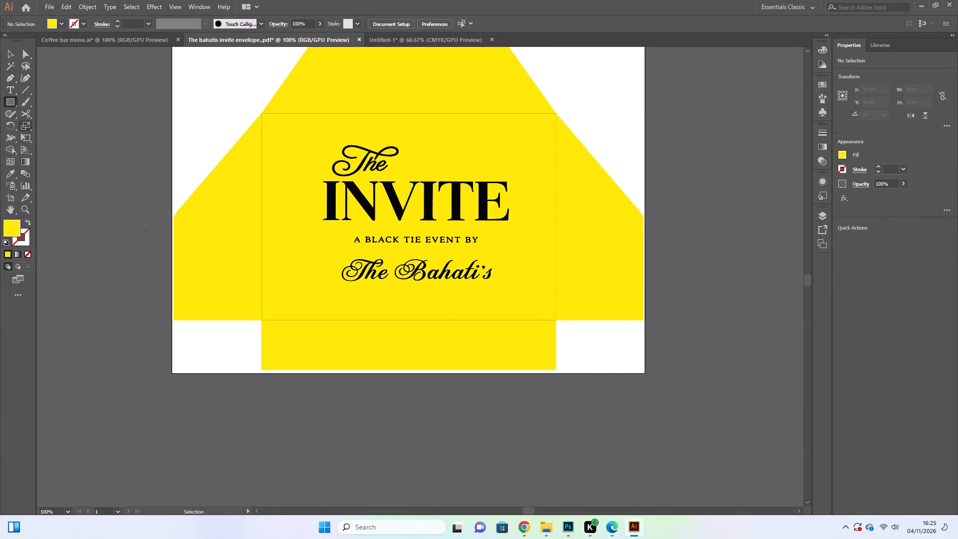
left_click_drag(466, 418, 691, 438)
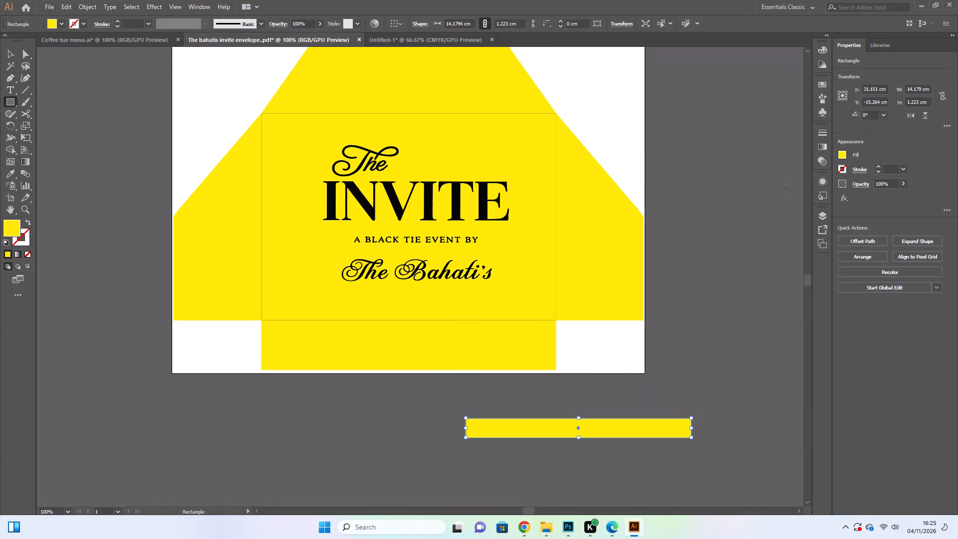
Fill the thin rectangle below the artboard with black (C 0, M 0, Y 0, K 100) and deselect it.
left_click(844, 154)
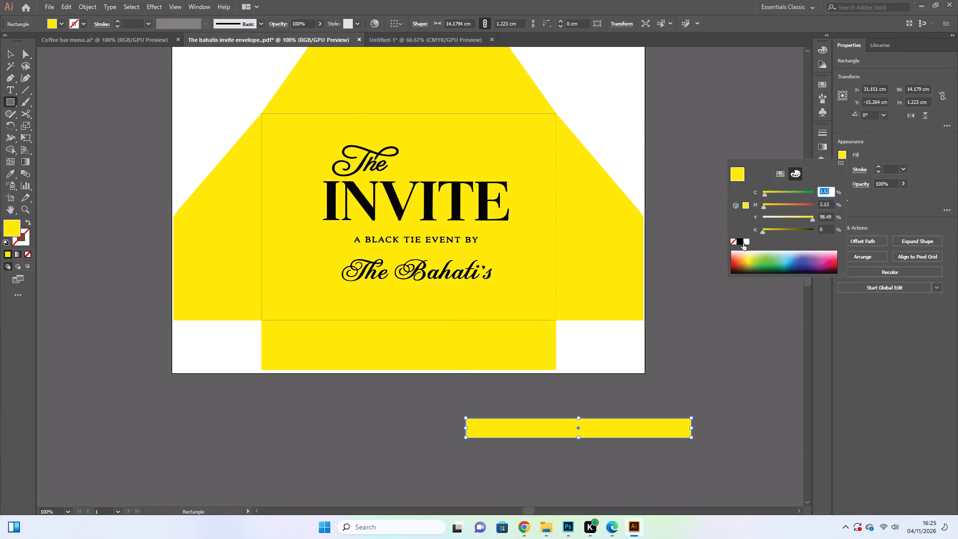
left_click(740, 243)
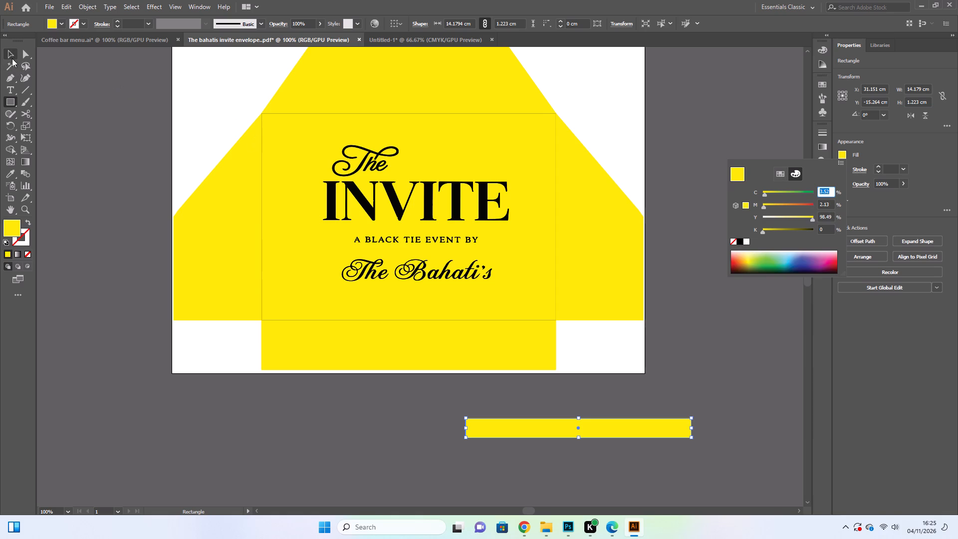
left_click(10, 56)
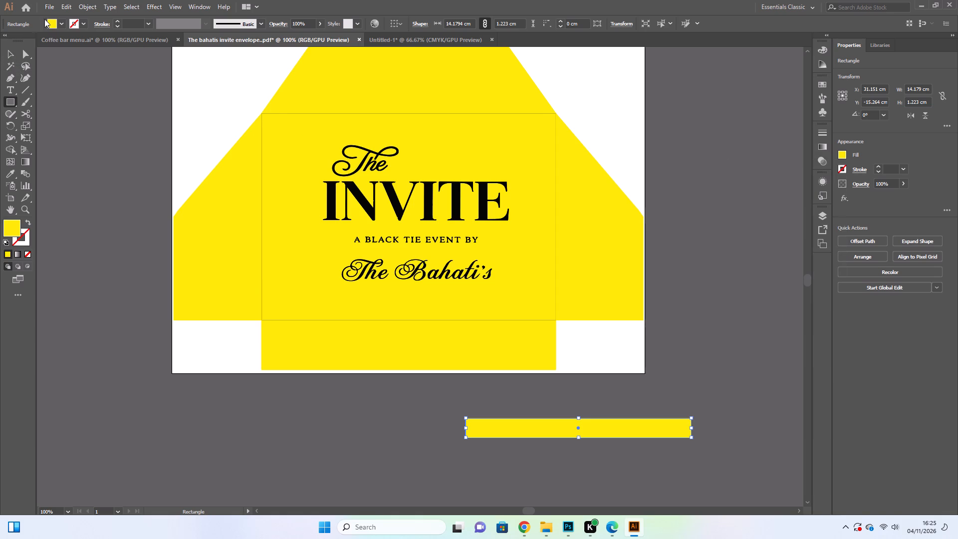
left_click(50, 19)
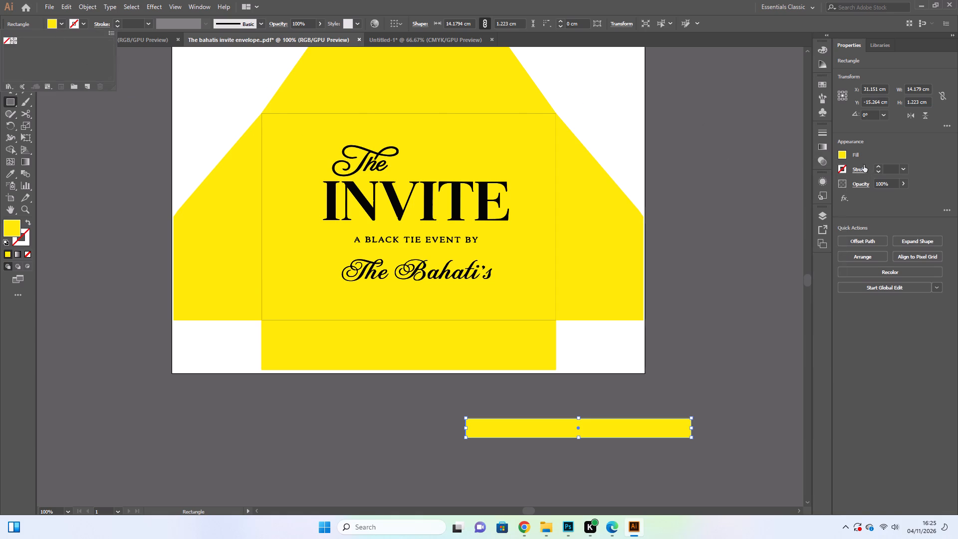
left_click(844, 155)
double_click(844, 155)
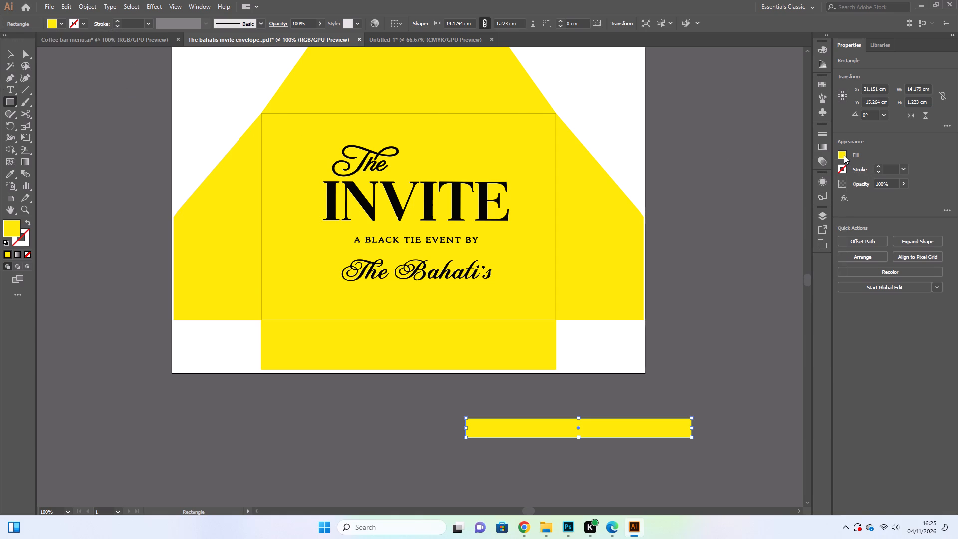
left_click(844, 155)
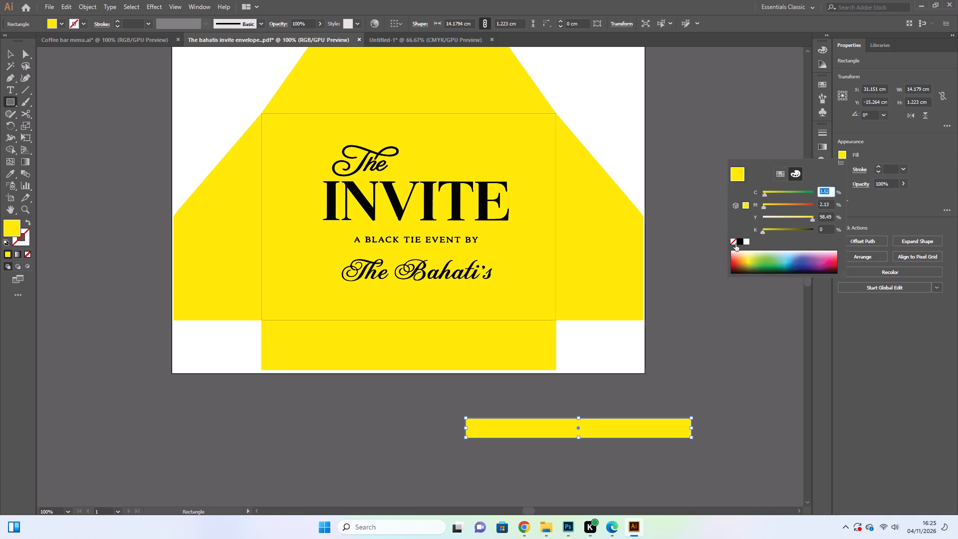
left_click(738, 243)
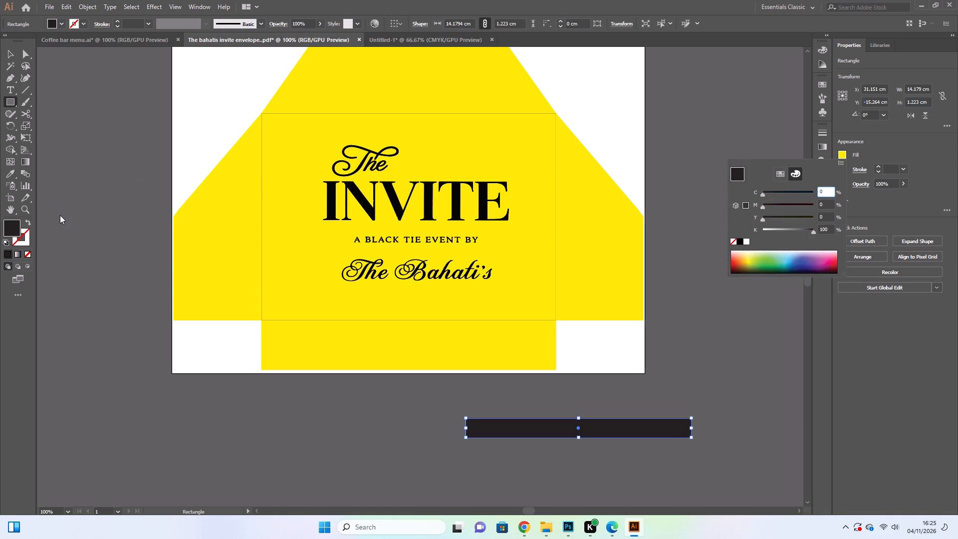
left_click(7, 52)
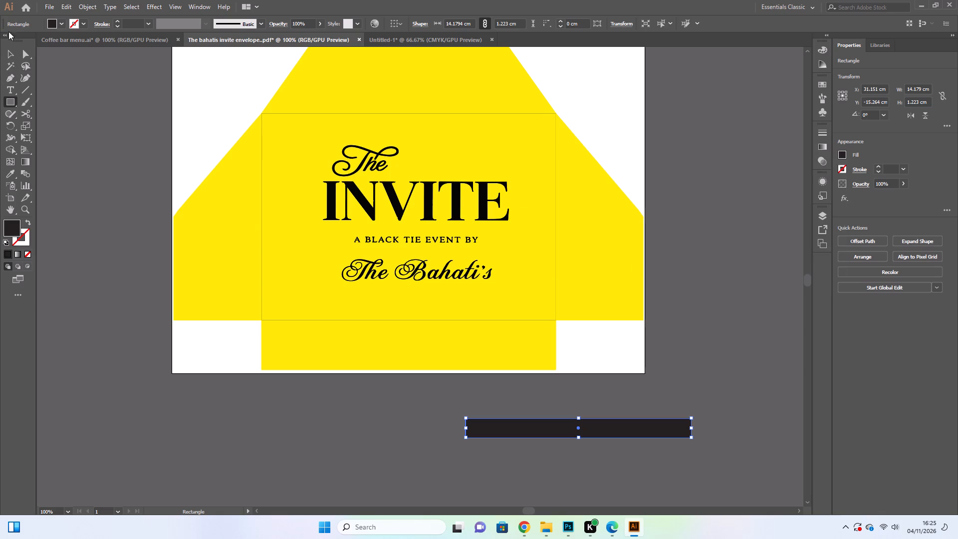
left_click(9, 50)
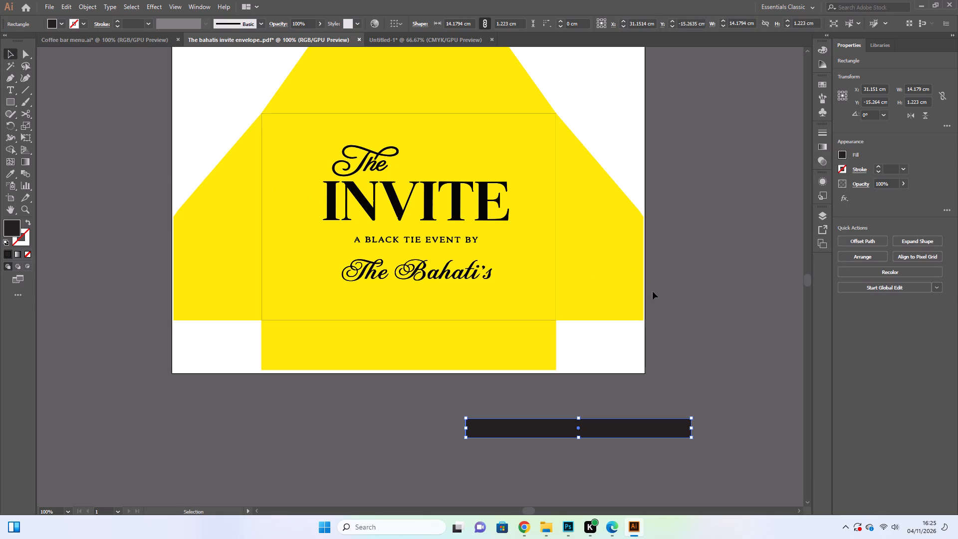
left_click(717, 273)
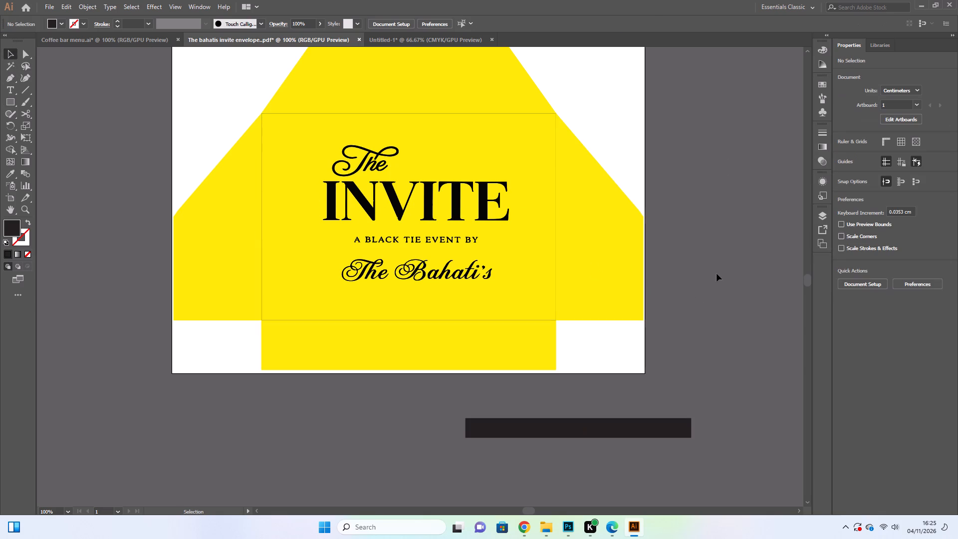
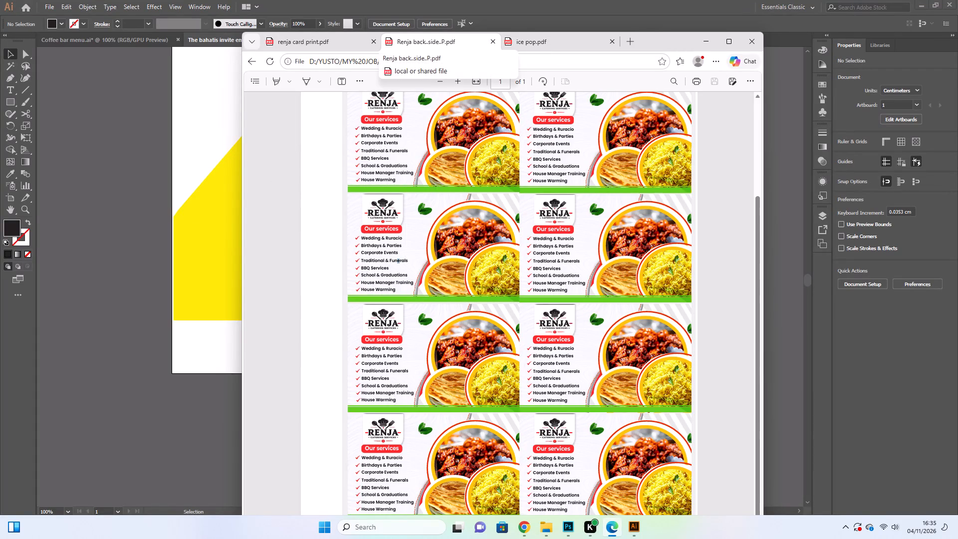
Print renja card print.pdf at actual size, in colour, portrait on A4 paper.
left_click(323, 44)
left_click(696, 80)
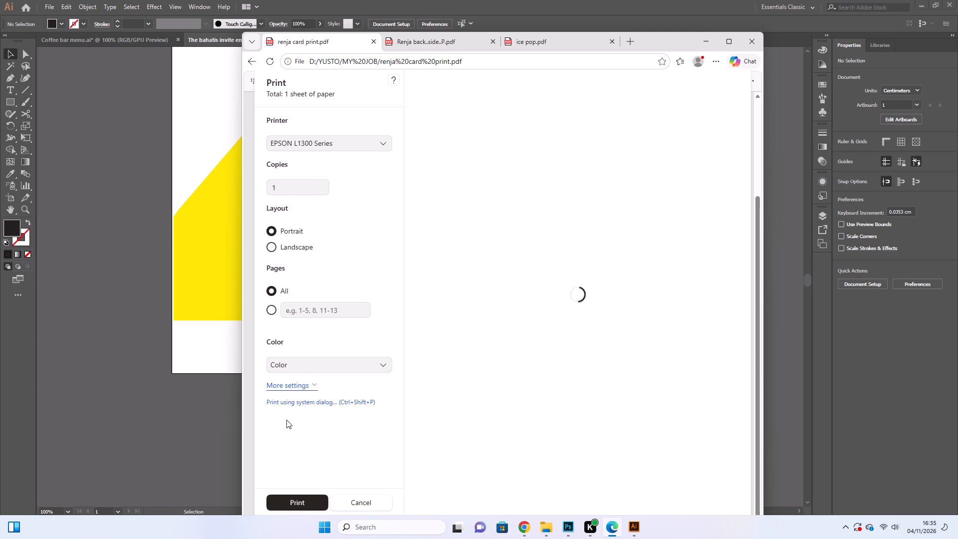
left_click(293, 383)
scroll(272, 454, "down", 1)
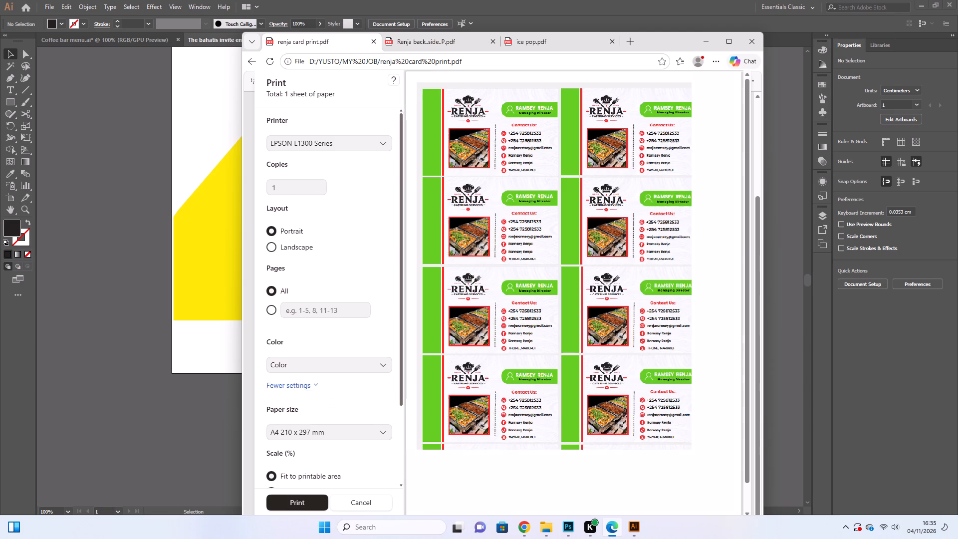
scroll(272, 454, "down", 2)
left_click(274, 393)
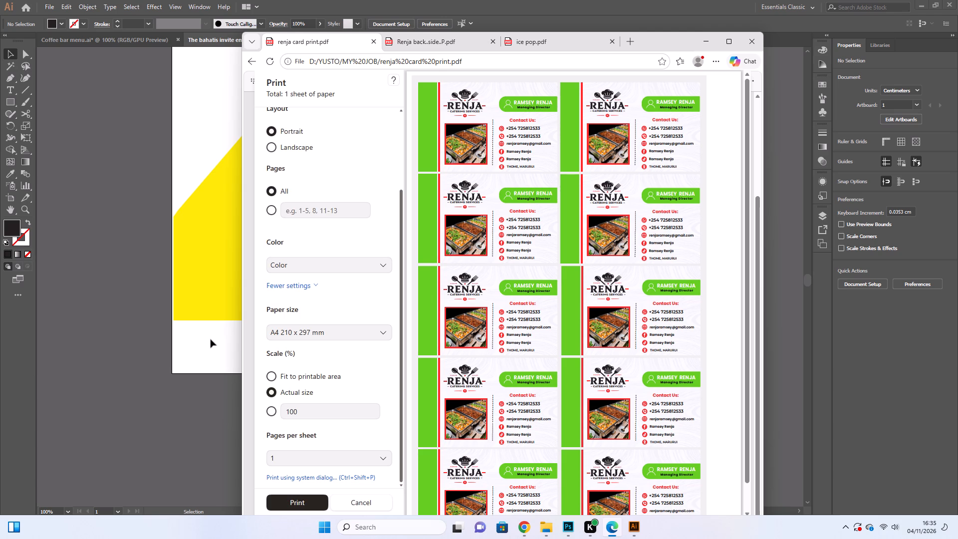
left_click(313, 506)
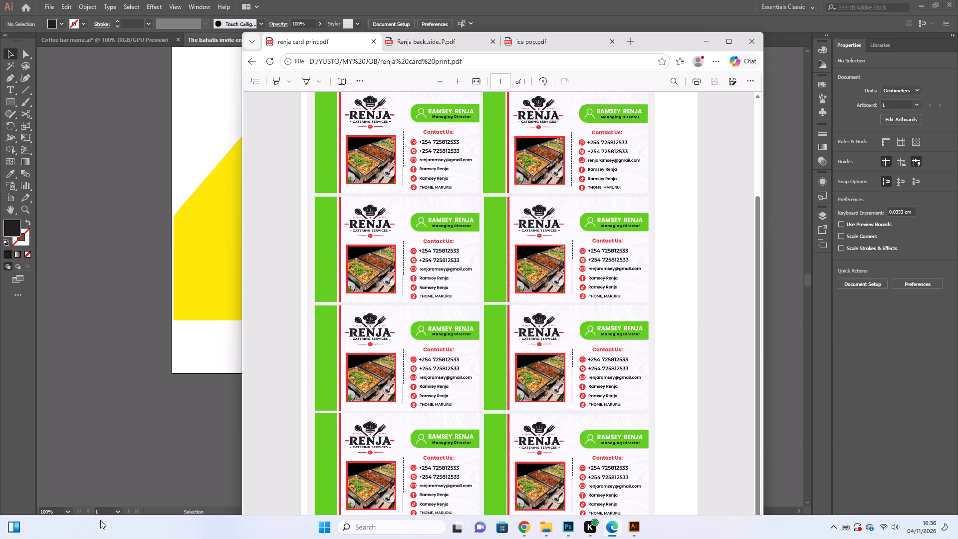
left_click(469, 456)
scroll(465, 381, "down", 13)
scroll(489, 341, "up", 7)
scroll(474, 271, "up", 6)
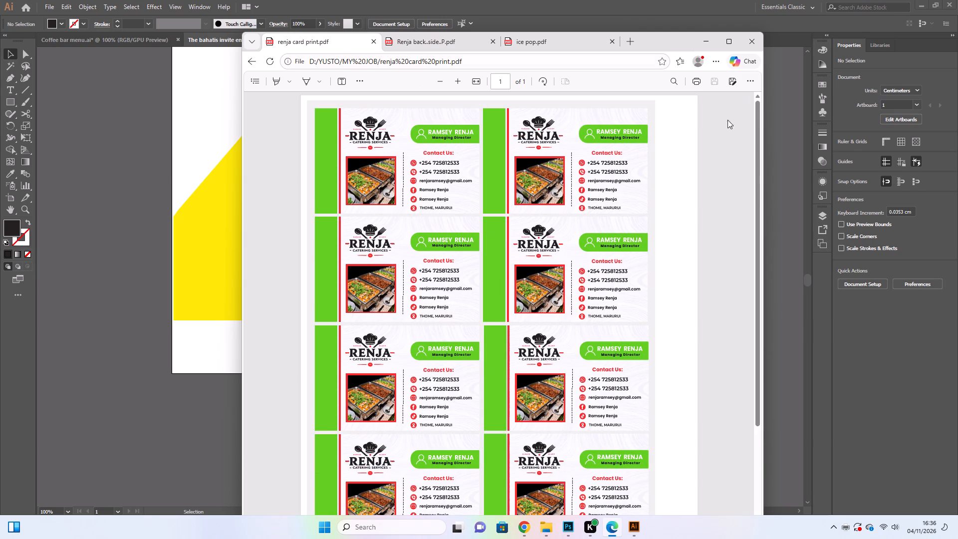
Switch back to the envelope layout in Illustrator and examine the invite lettering group and the central panel rectangle.
left_click(784, 103)
scroll(440, 325, "up", 5)
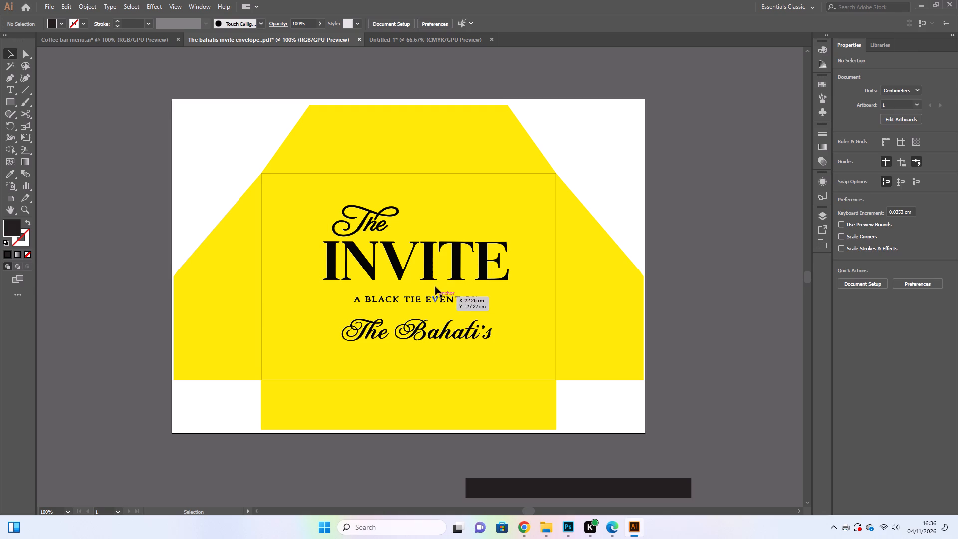
left_click(435, 284)
left_click(429, 269)
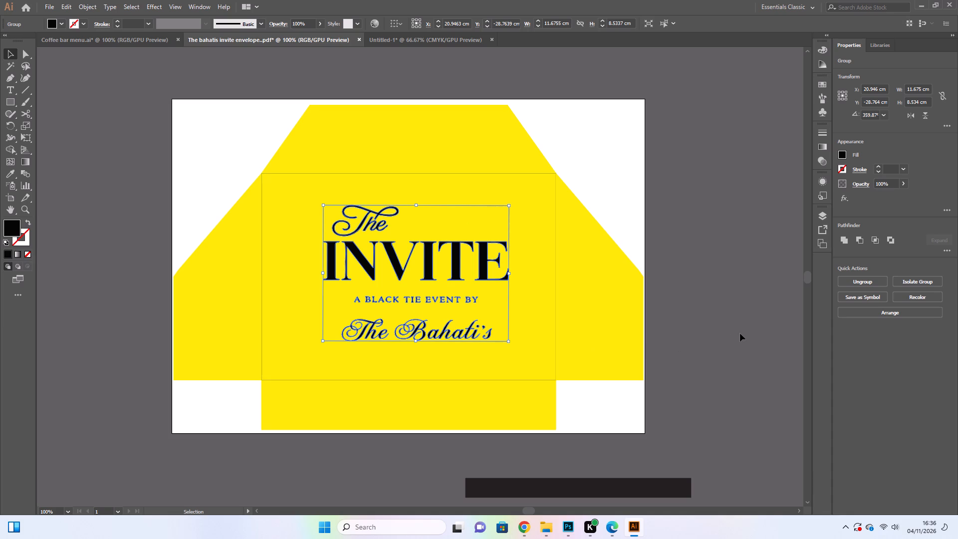
left_click(712, 337)
scroll(682, 368, "down", 4)
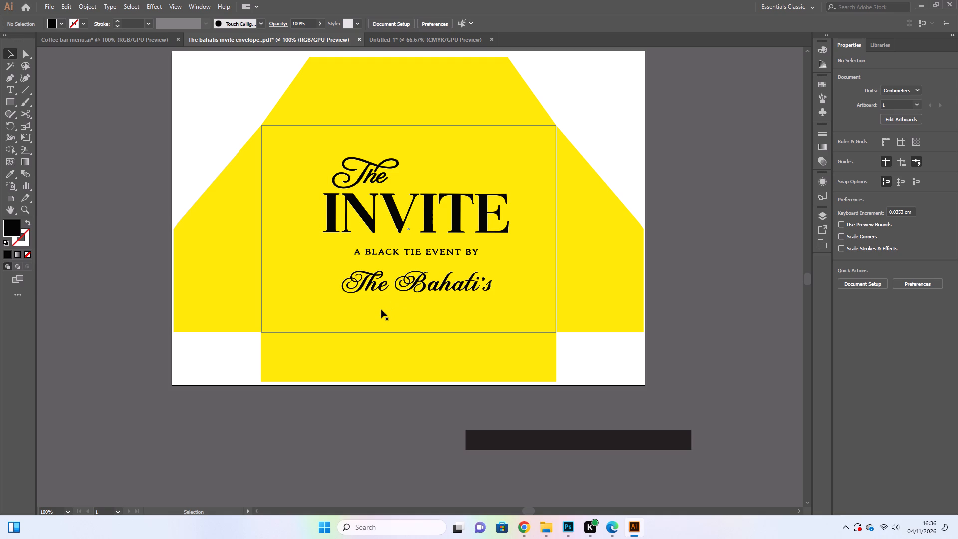
left_click(431, 309)
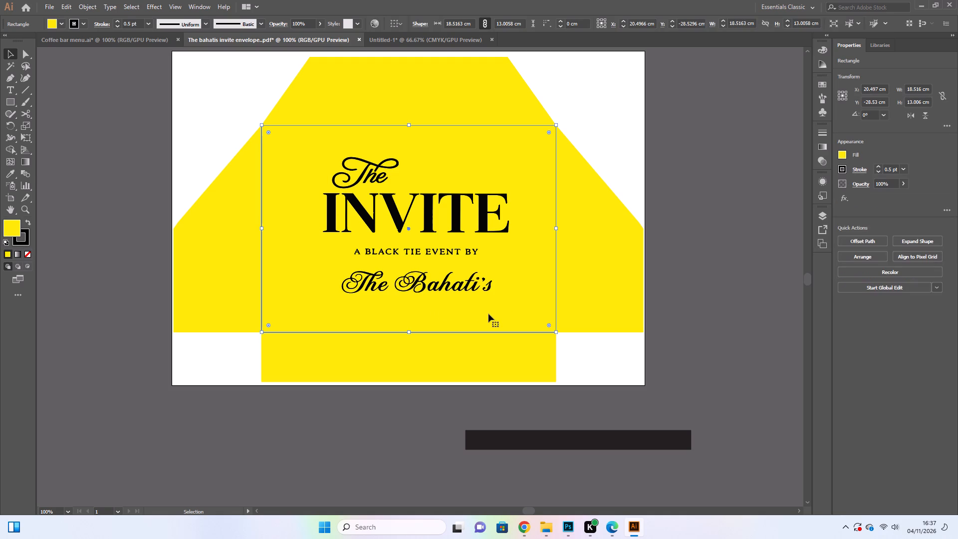
left_click(488, 314)
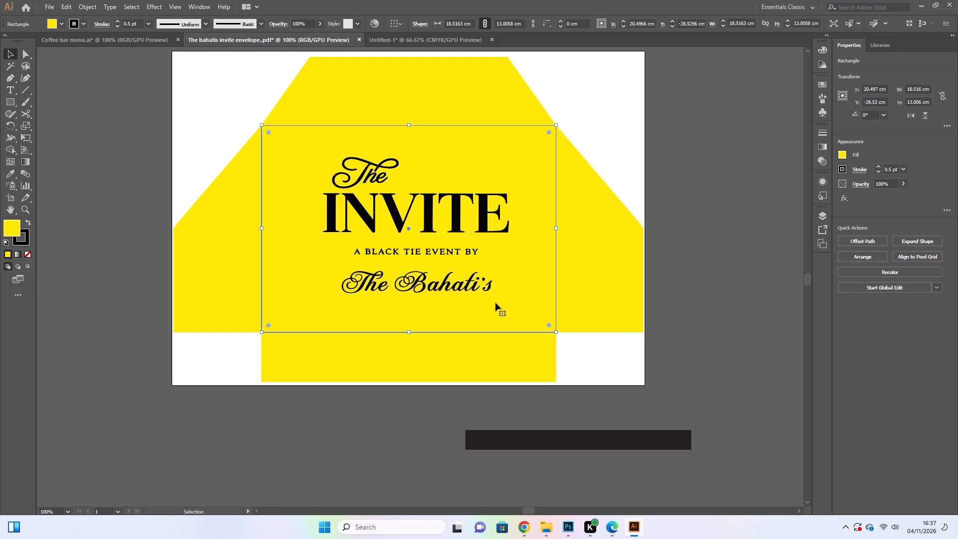
left_click(495, 303)
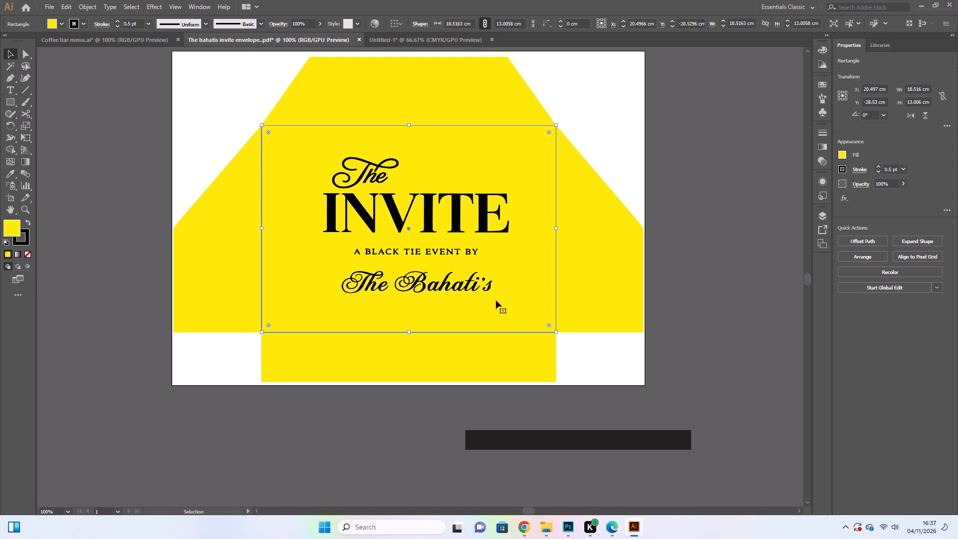
left_click(500, 291)
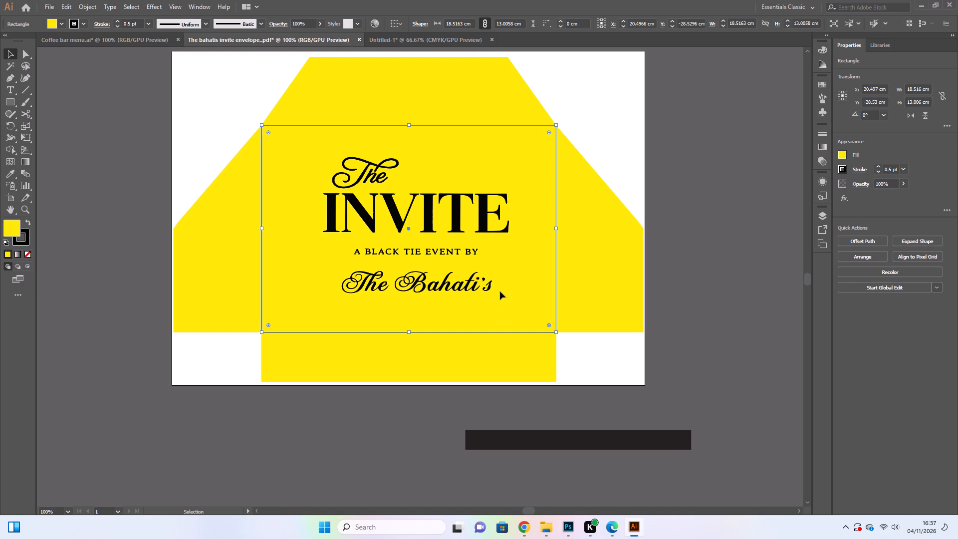
left_click(504, 282)
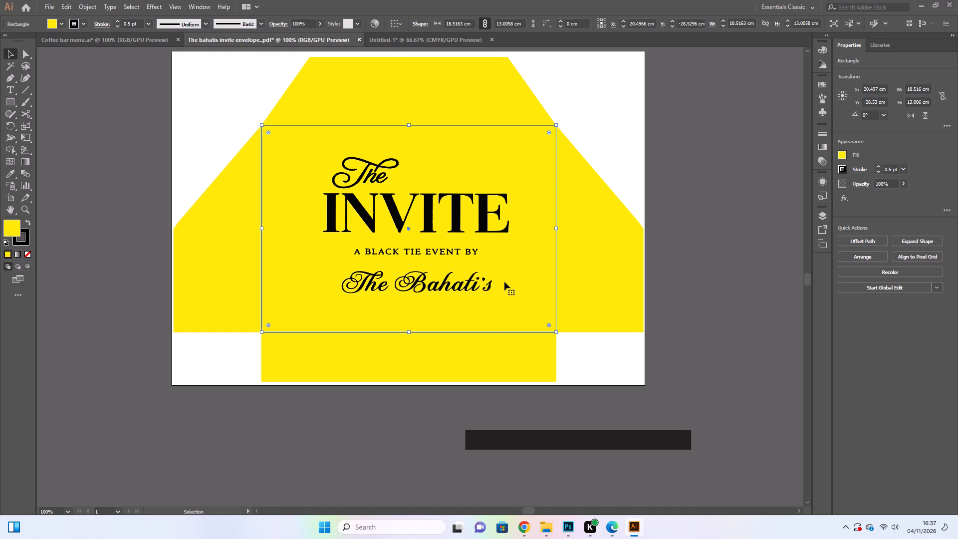
left_click(504, 282)
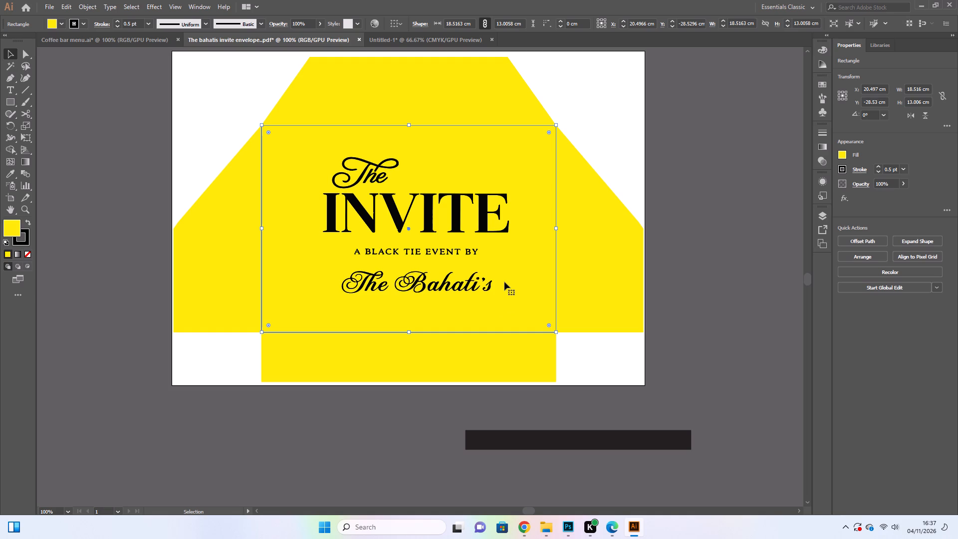
left_click(504, 282)
left_click(502, 240)
left_click(657, 270)
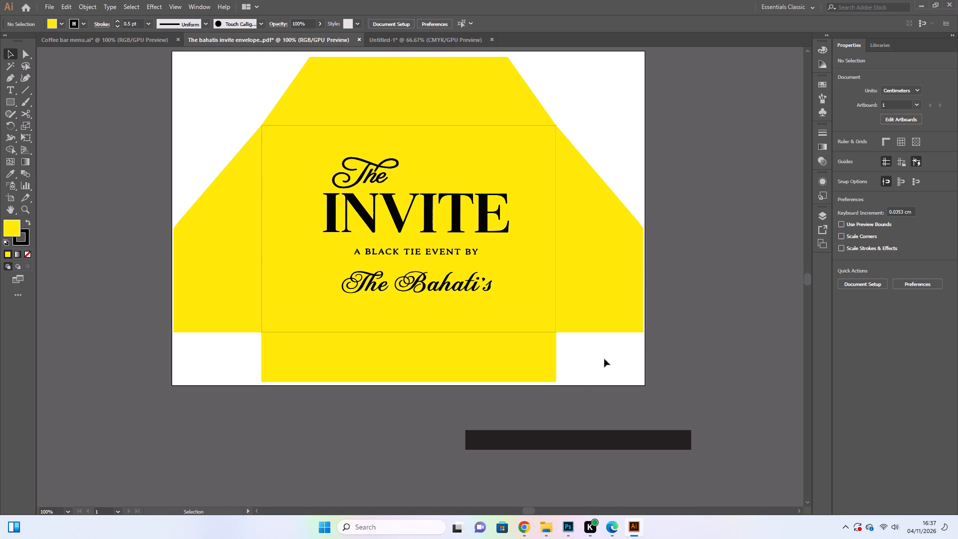
left_click(566, 391)
left_click(593, 420)
Examine the separate shapes making up the envelope: the side flaps, bottom flap, top flap and its two triangular corner pieces.
scroll(534, 392, "down", 5)
left_click(486, 303)
scroll(598, 304, "up", 4)
left_click(591, 279)
left_click(232, 250)
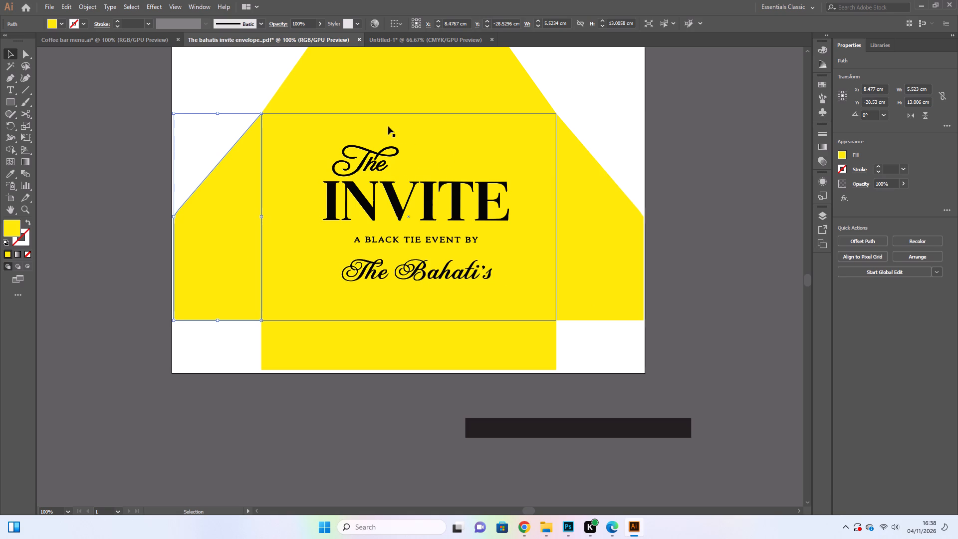
left_click(398, 95)
scroll(476, 260, "down", 2)
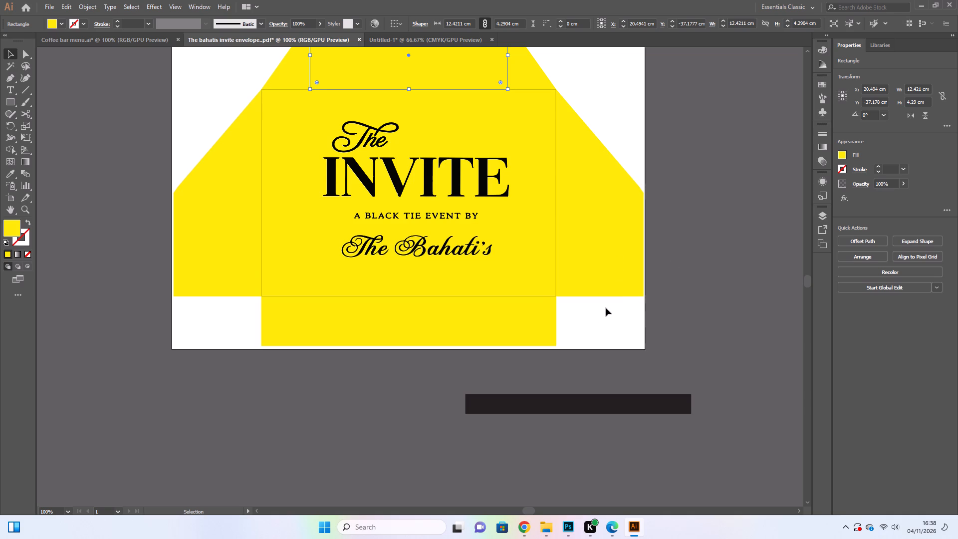
scroll(520, 289, "down", 4)
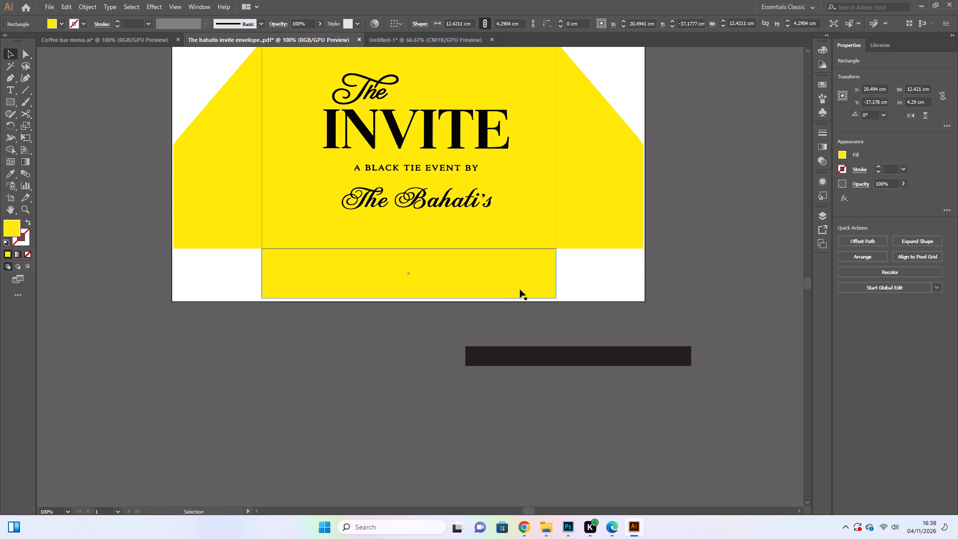
left_click(509, 276)
scroll(518, 281, "up", 4)
left_click(585, 313)
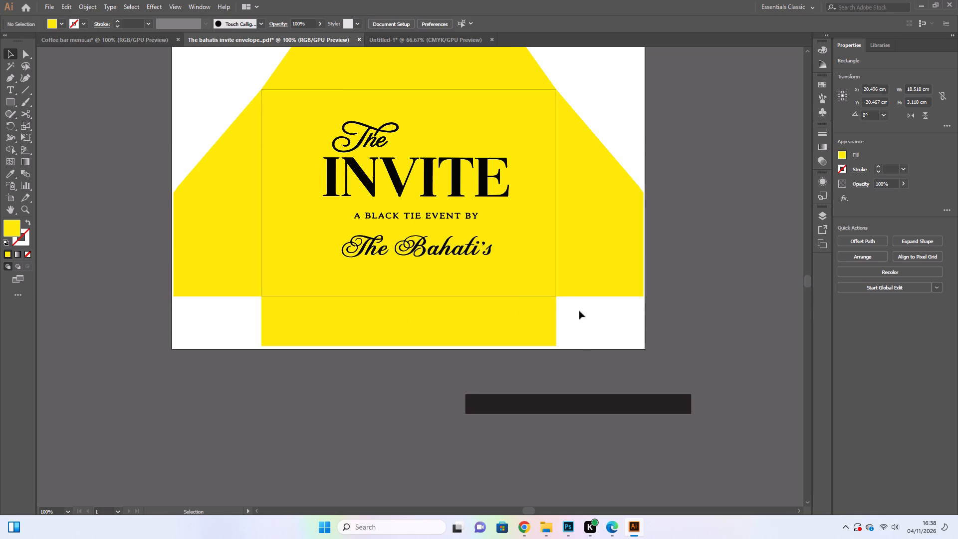
left_click(449, 268)
left_click(559, 256)
scroll(483, 266, "up", 2)
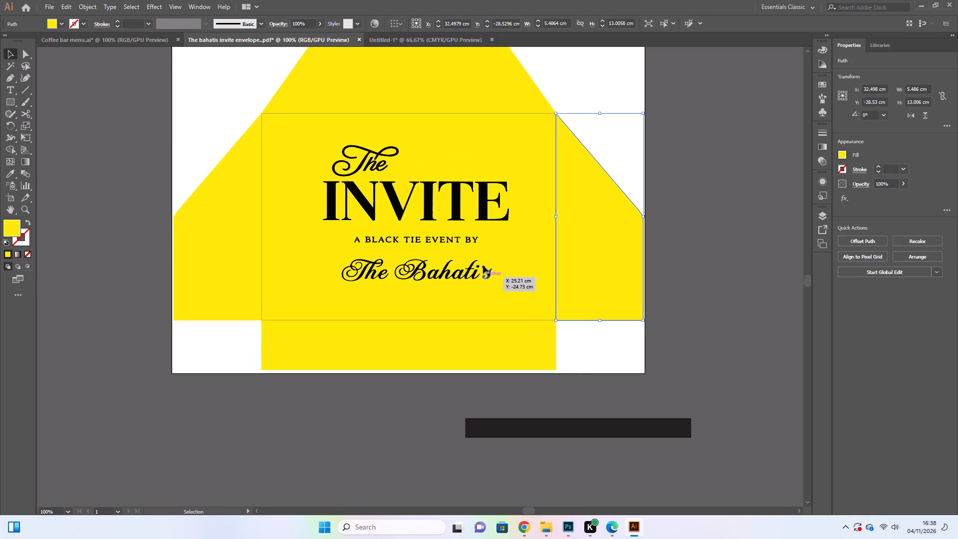
scroll(483, 266, "up", 2)
left_click(406, 121)
left_click(291, 129)
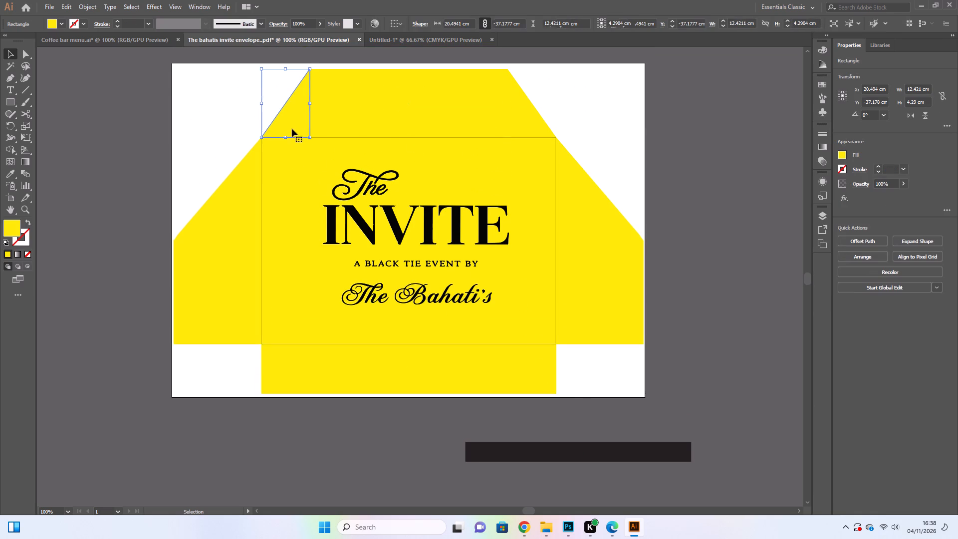
left_click(532, 128)
left_click(239, 278)
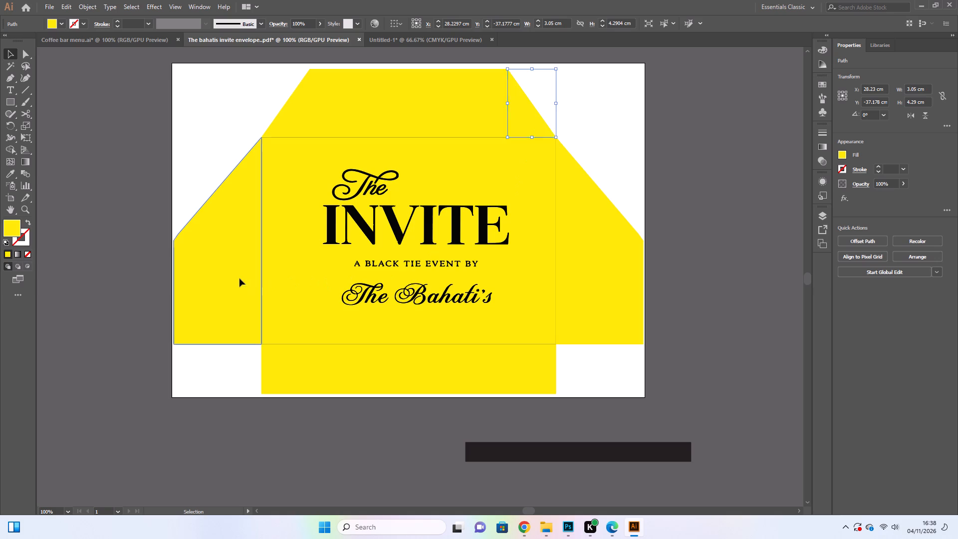
left_click(309, 363)
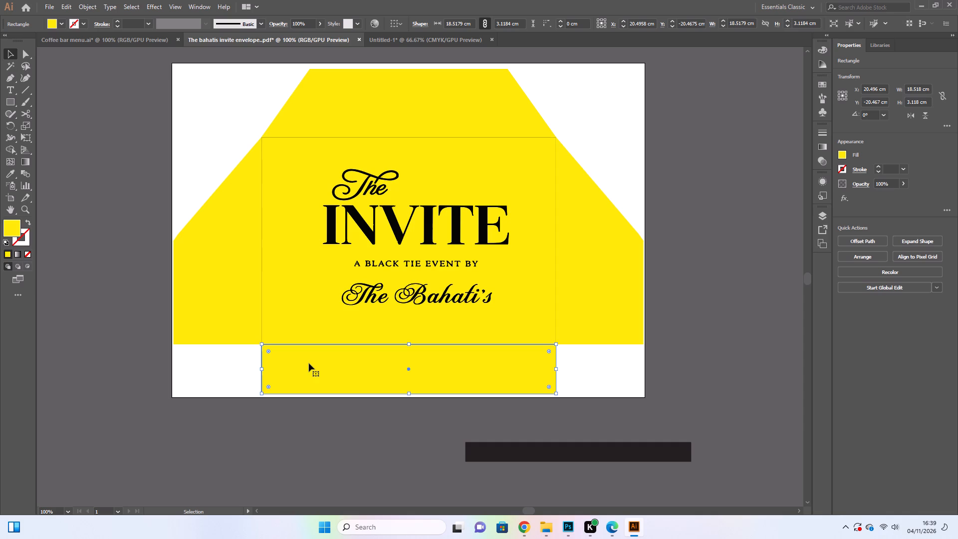
left_click(309, 363)
left_click(227, 269)
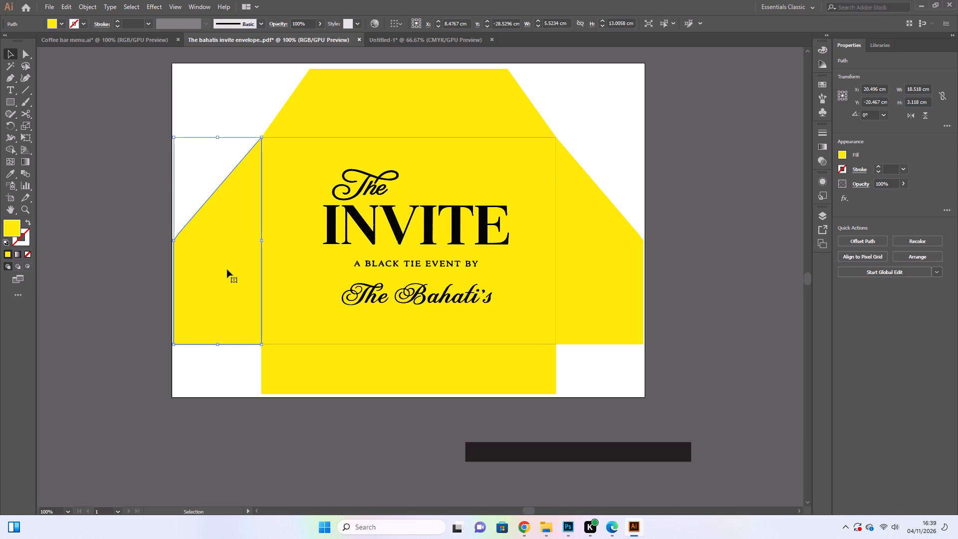
left_click(227, 269)
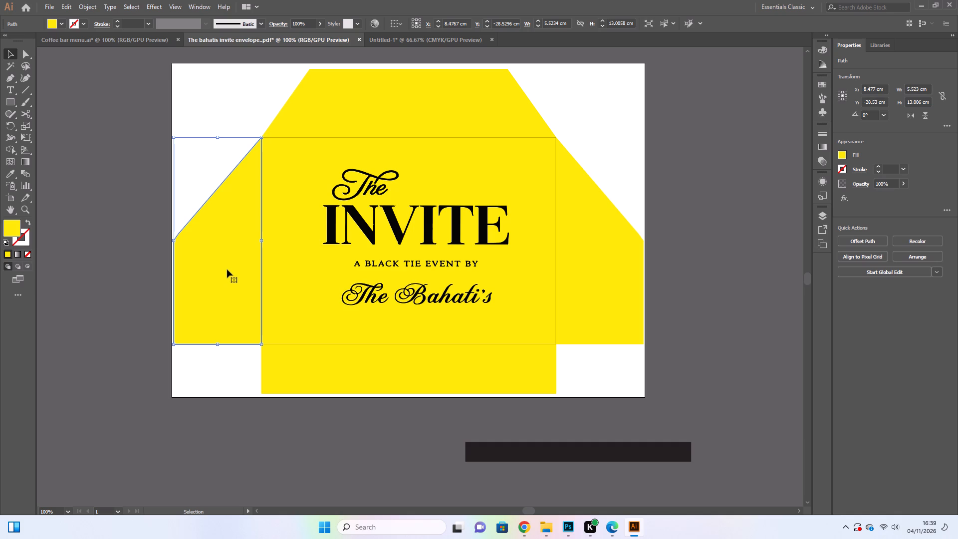
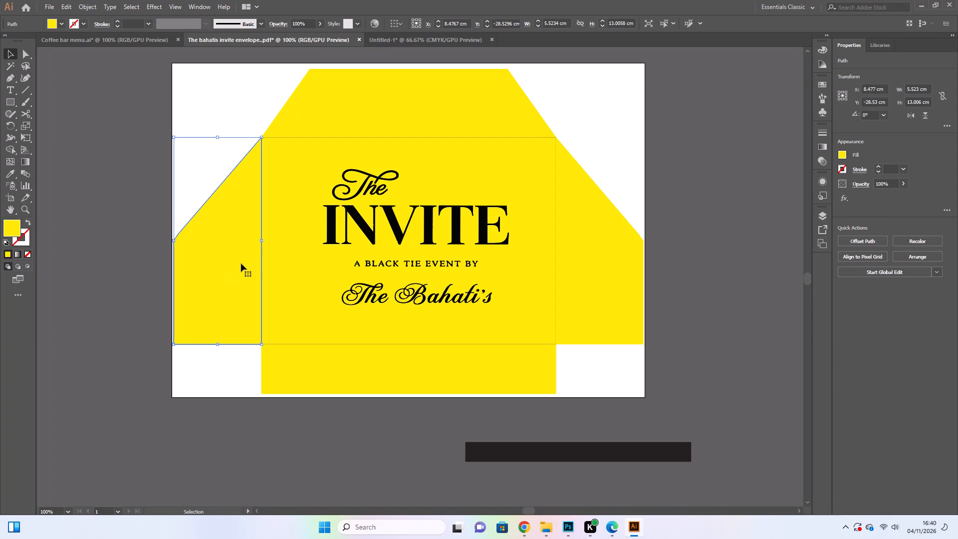
Select the black invite lettering group on the envelope's central panel.
left_click(424, 287)
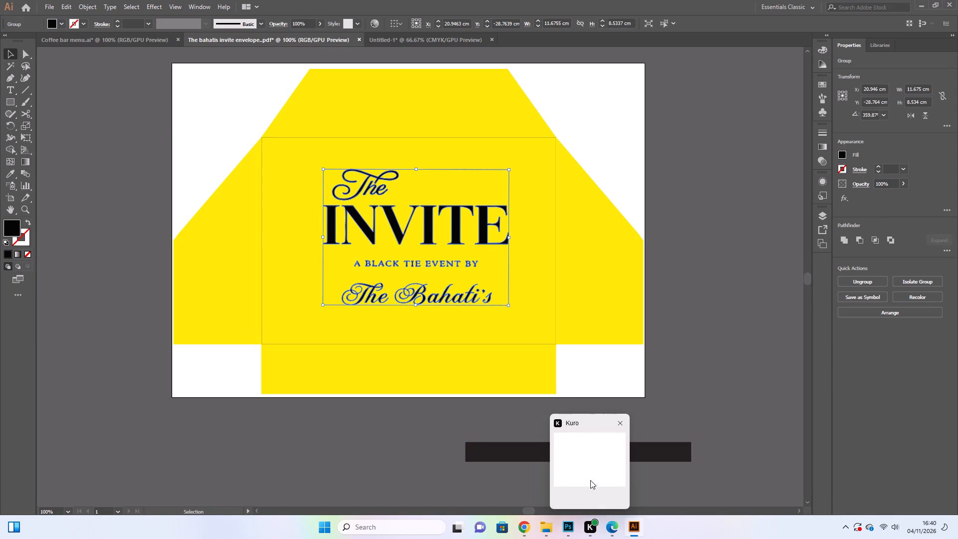
left_click(415, 350)
left_click(382, 299)
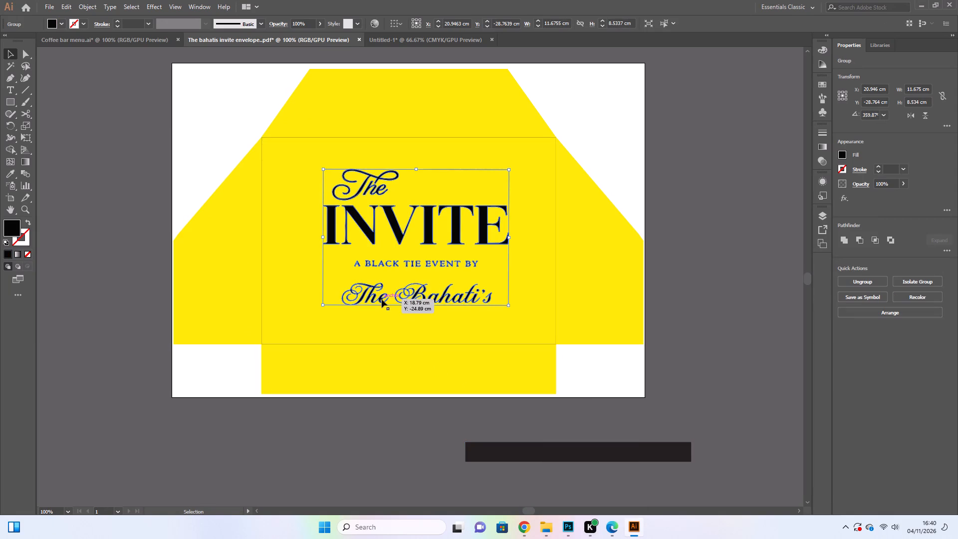
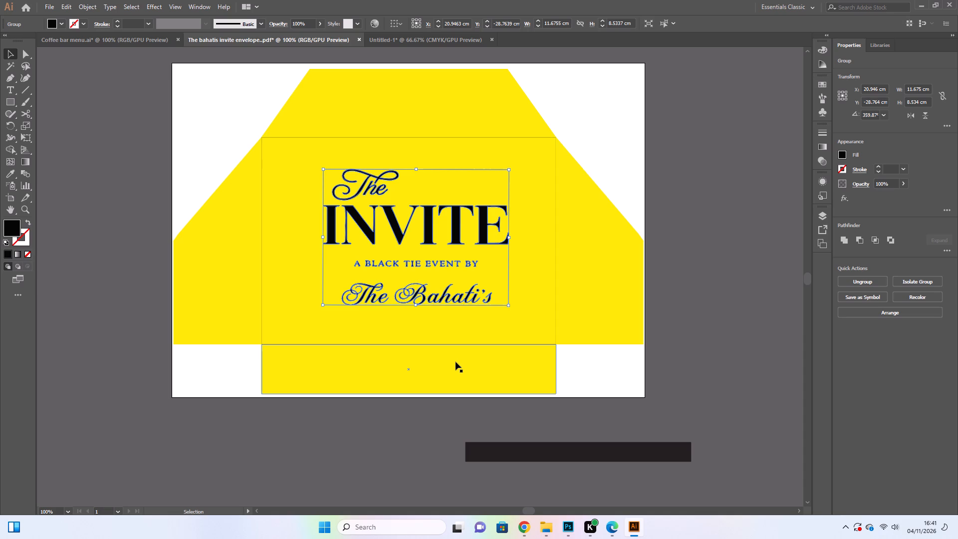
Examine the separate shapes of the envelope: the bottom flap, central panel, side flaps and invite lettering group.
left_click(515, 376)
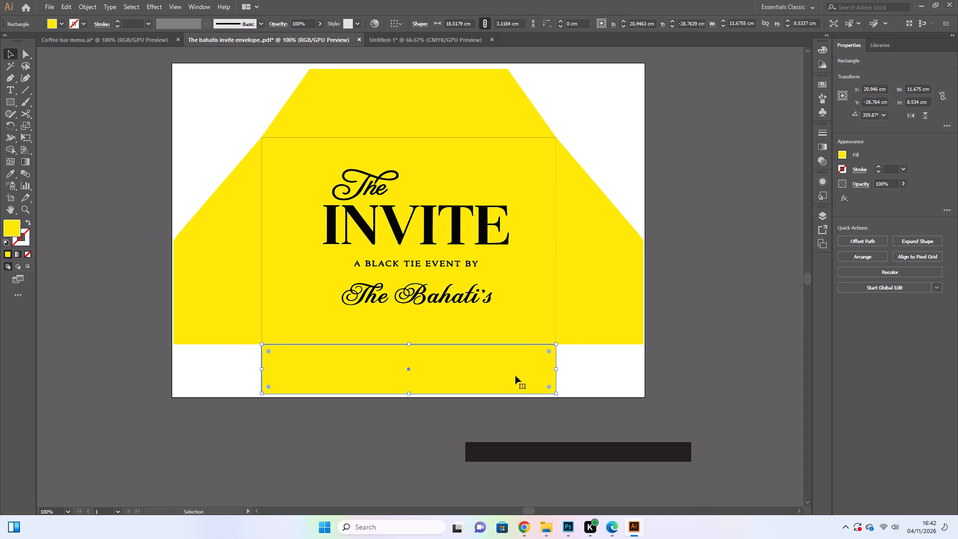
left_click(514, 286)
left_click(426, 298)
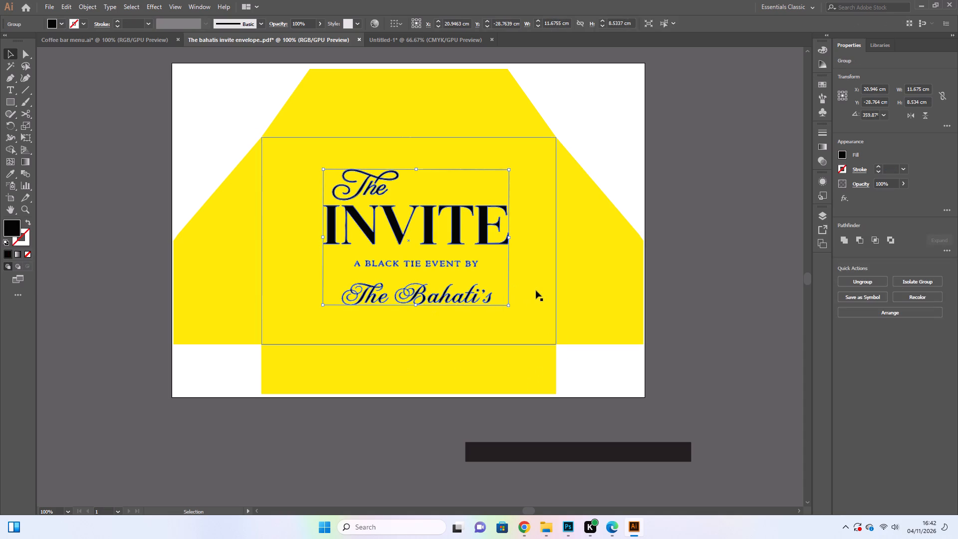
left_click(536, 290)
left_click(465, 276)
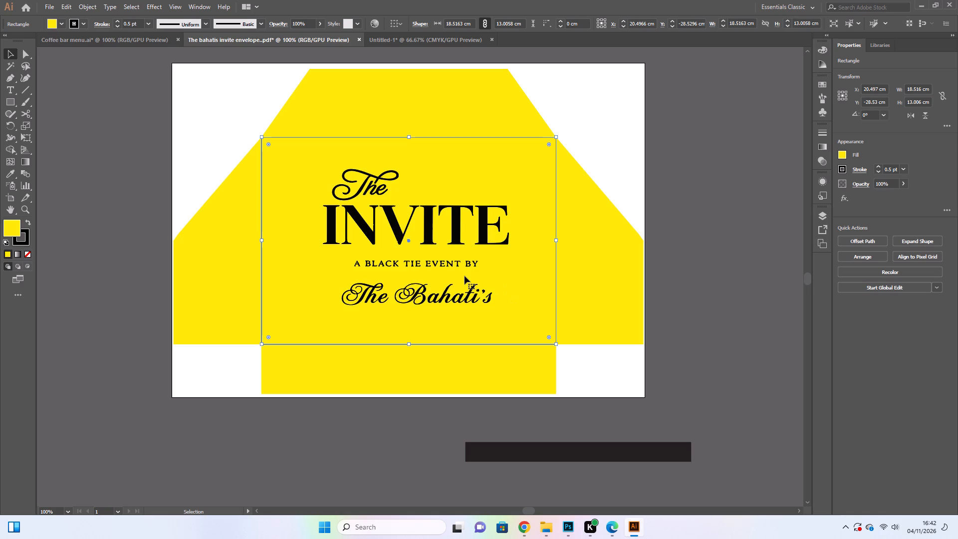
left_click(465, 276)
left_click(519, 275)
left_click(518, 276)
scroll(517, 277, "down", 1)
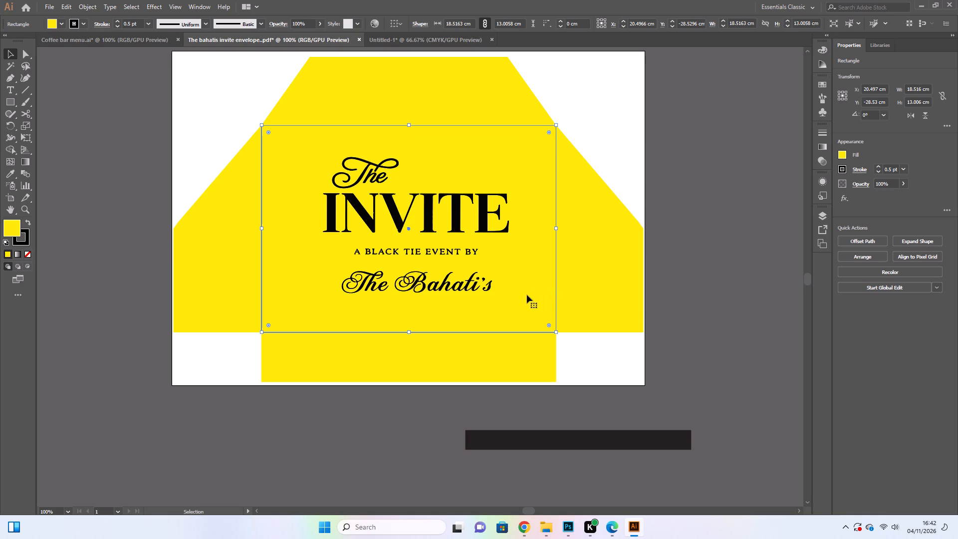
left_click(488, 356)
left_click(597, 288)
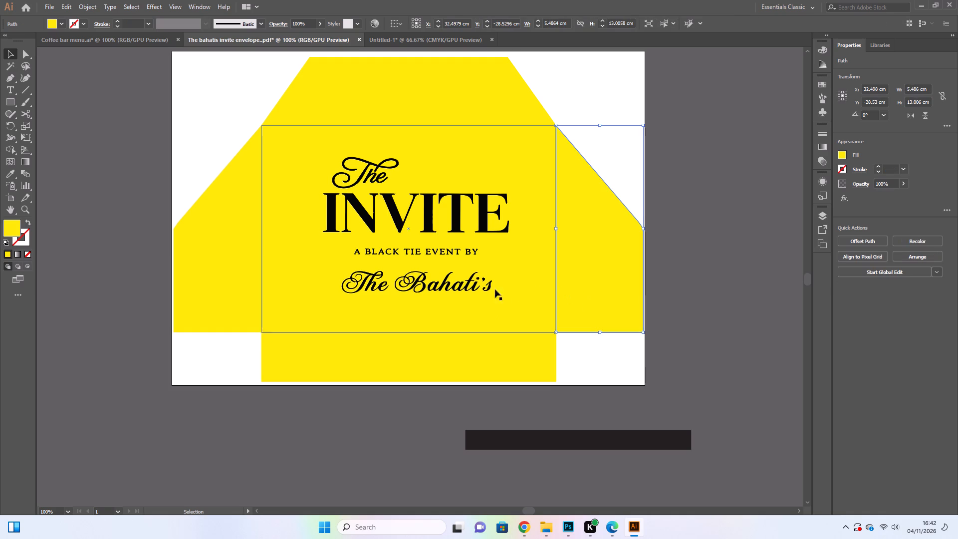
left_click(444, 292)
left_click(380, 272)
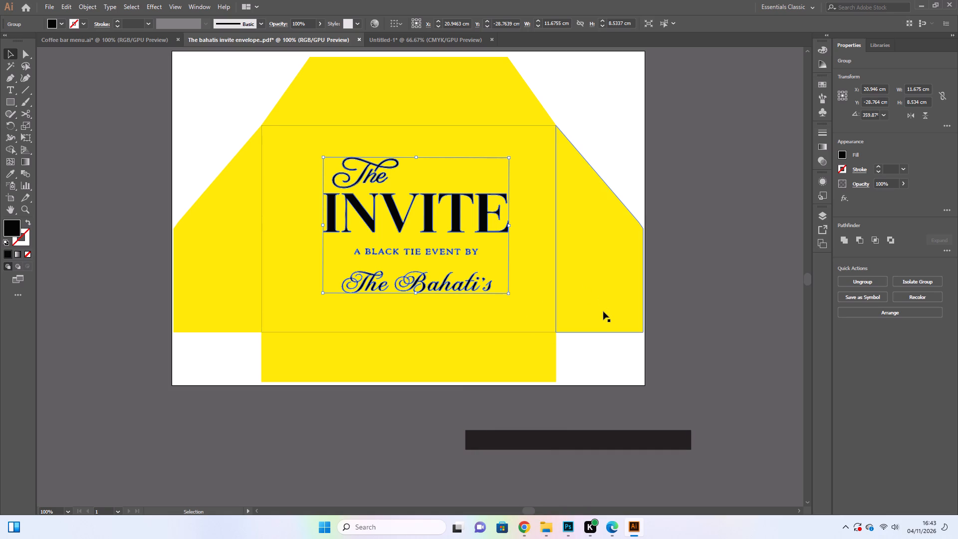
scroll(563, 337, "down", 2)
left_click(495, 334)
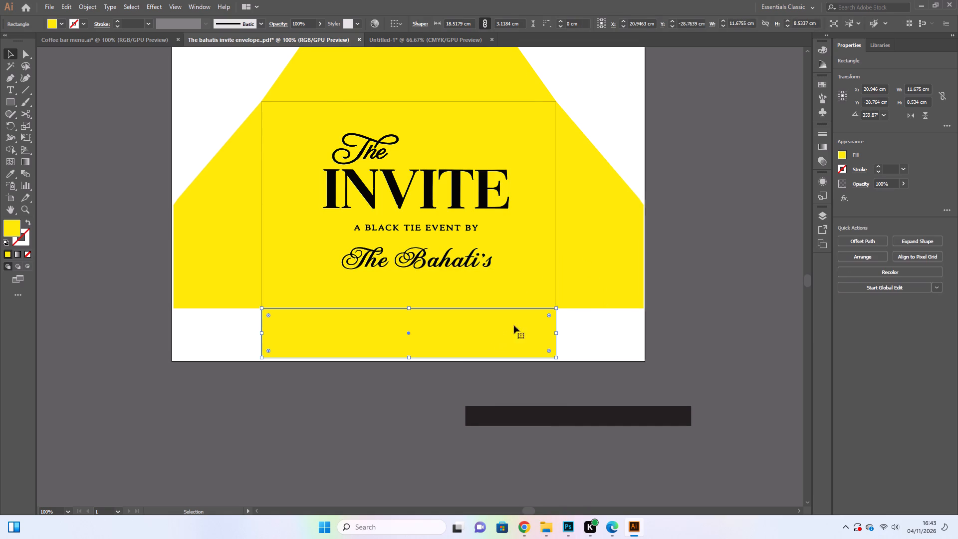
left_click(539, 274)
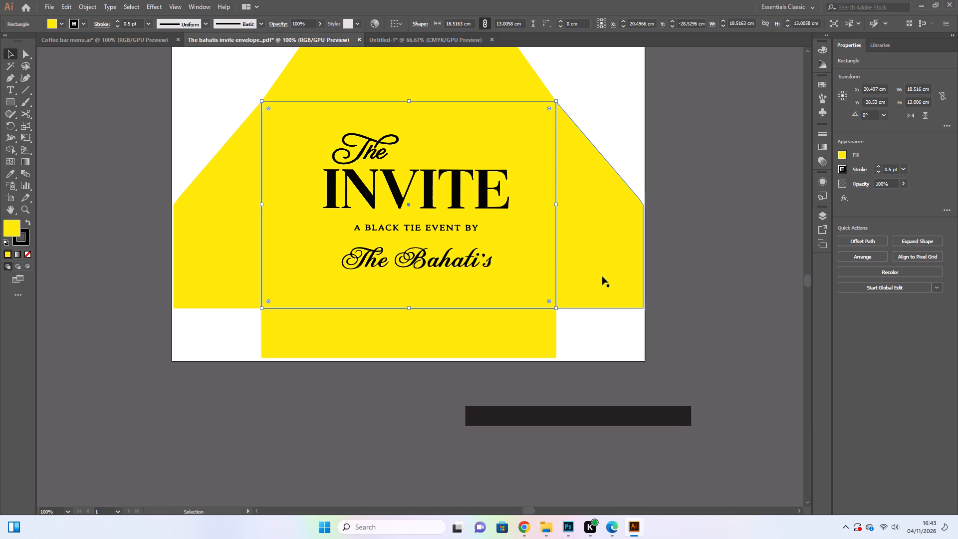
left_click(602, 277)
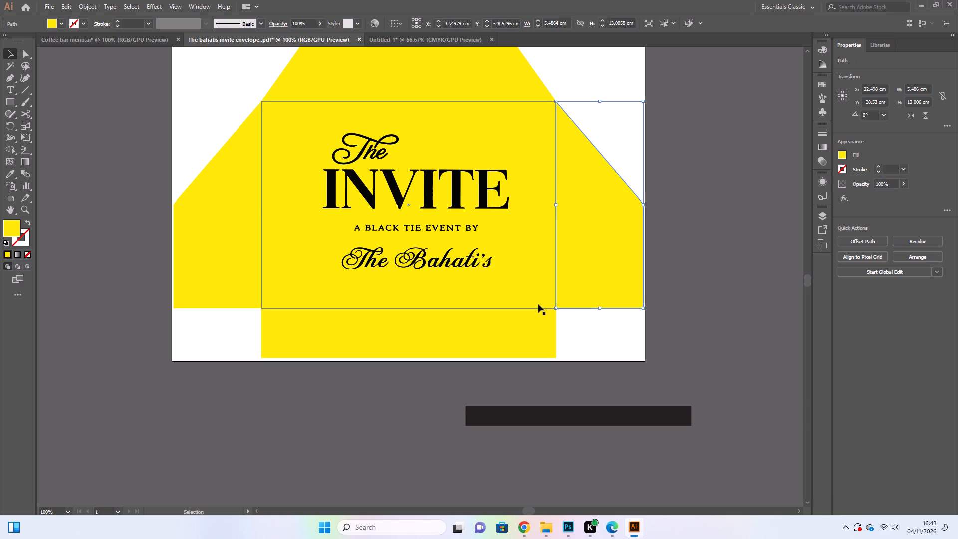
left_click(538, 304)
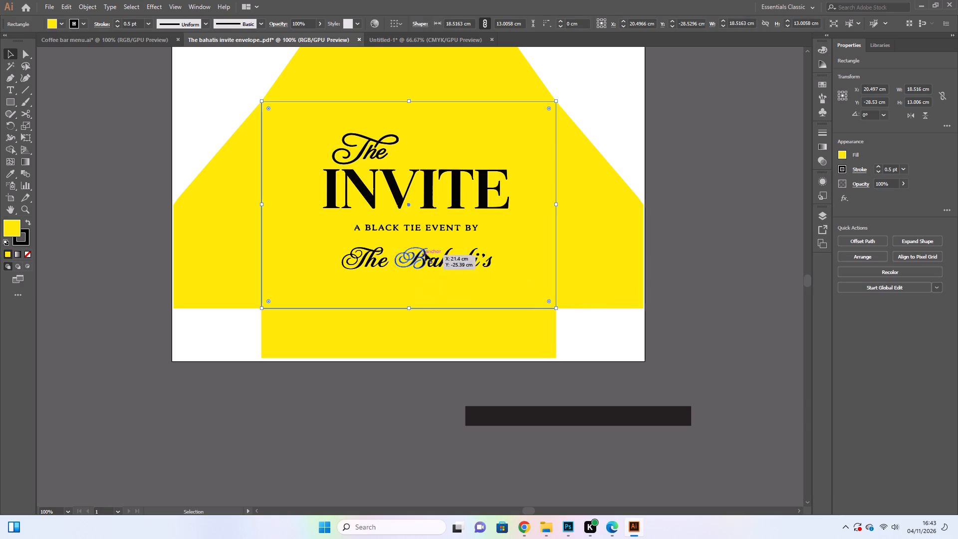
left_click(246, 280)
left_click(583, 244)
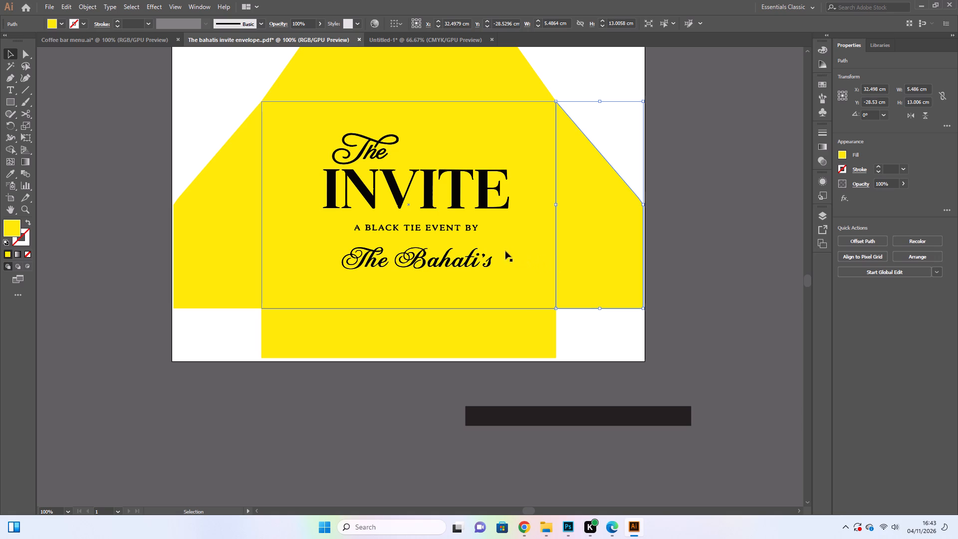
left_click(437, 316)
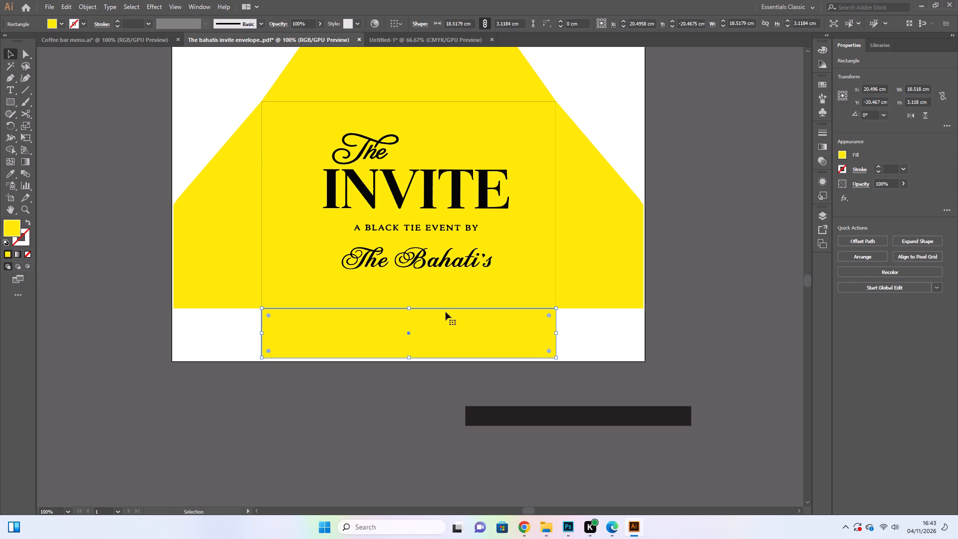
left_click(484, 297)
left_click(611, 239)
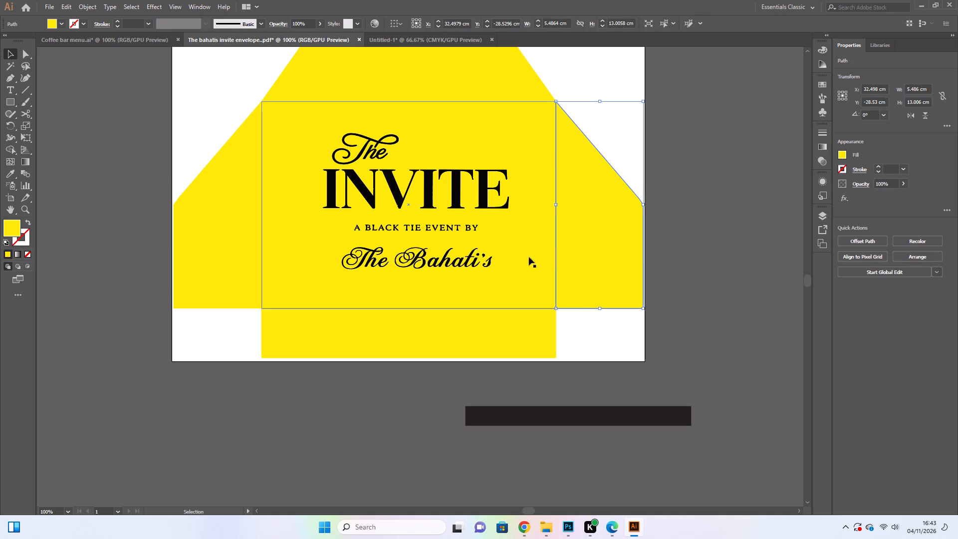
Merge the envelope's top flap rectangle and its two side triangles into a single shape with Shape Builder.
scroll(498, 249, "up", 2)
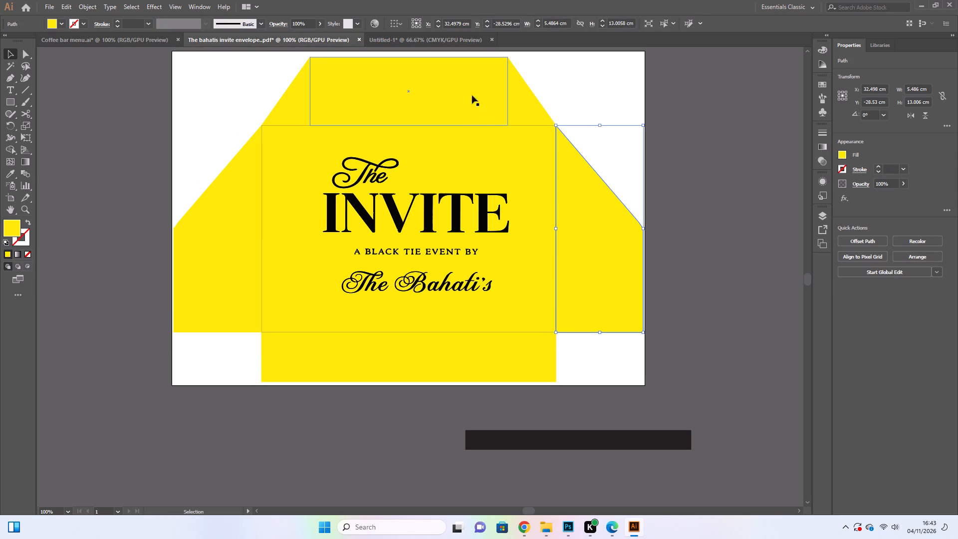
left_click(455, 94)
left_click(283, 116)
left_click(615, 106)
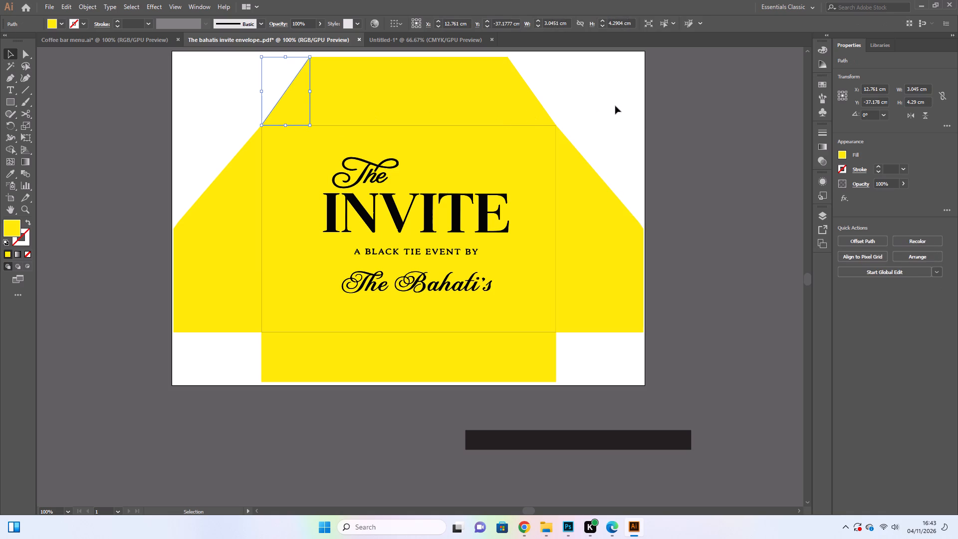
left_click_drag(605, 95, 277, 98)
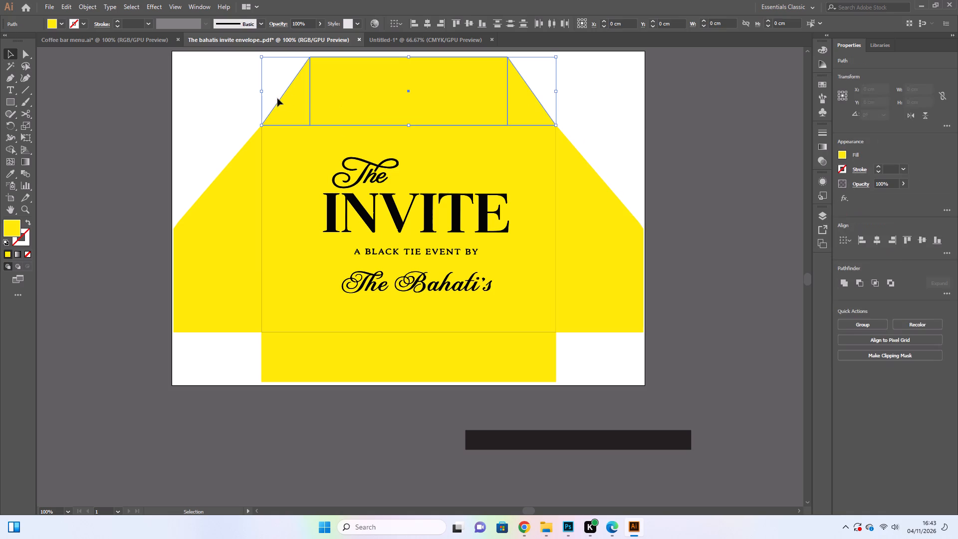
left_click(13, 151)
left_click_drag(281, 108, 503, 103)
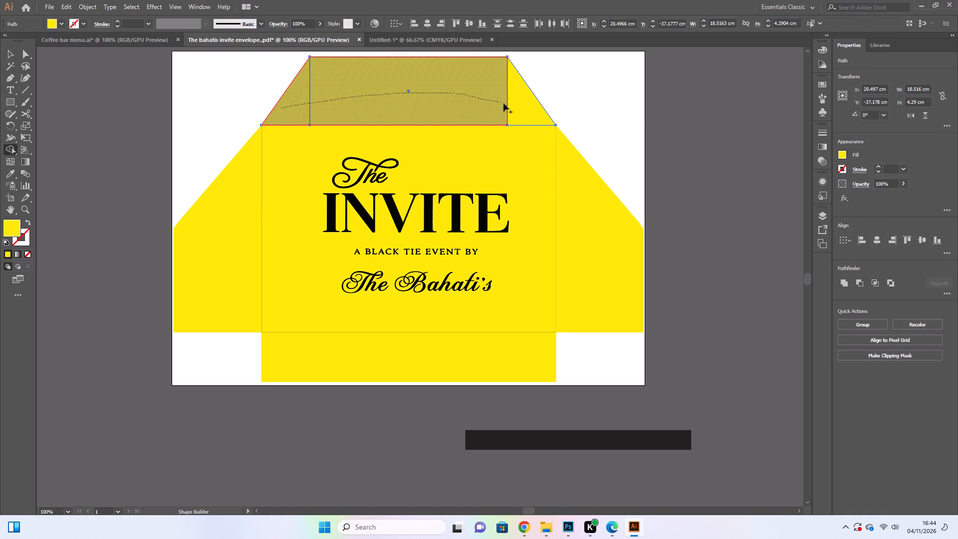
left_click_drag(503, 103, 514, 106)
left_click(15, 54)
left_click(99, 96)
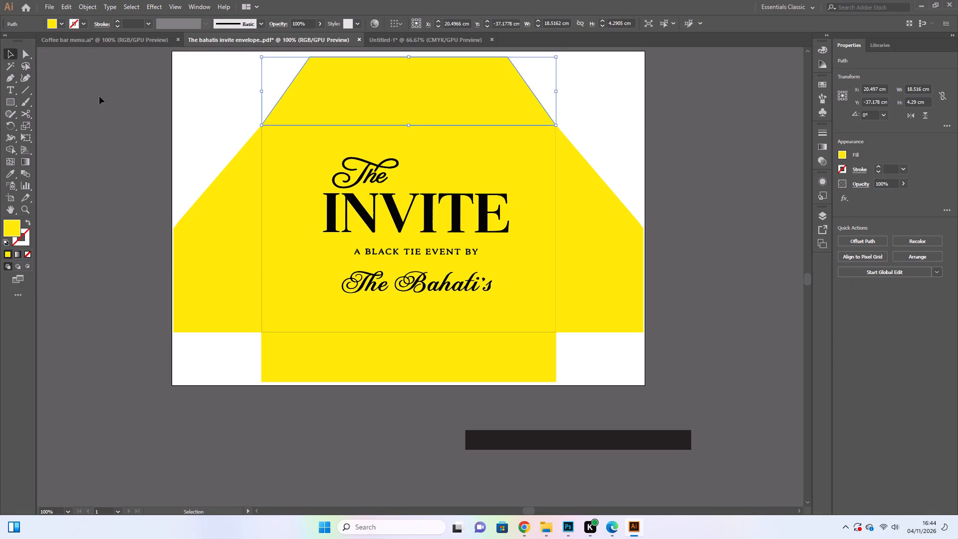
Select the central panel rectangle behind the invite lettering.
left_click(331, 75)
left_click(269, 182)
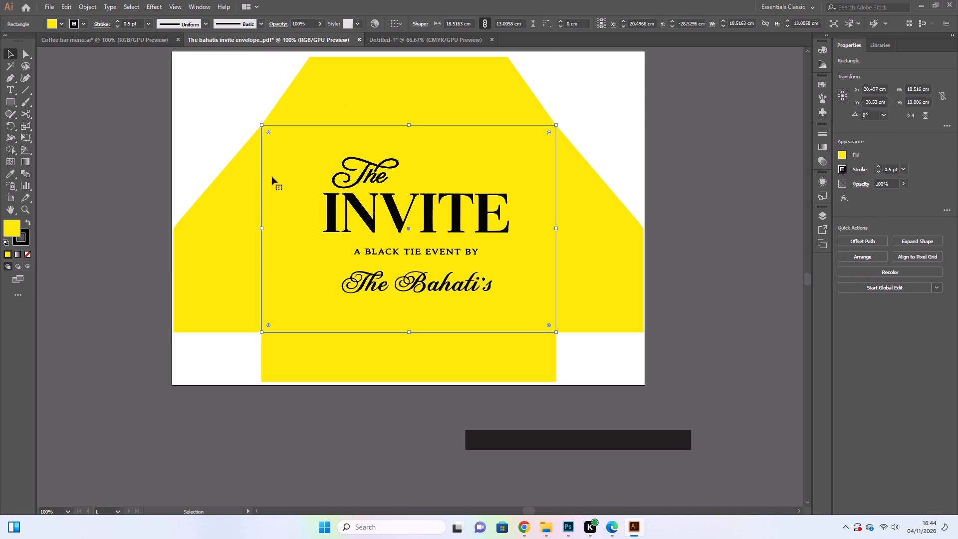
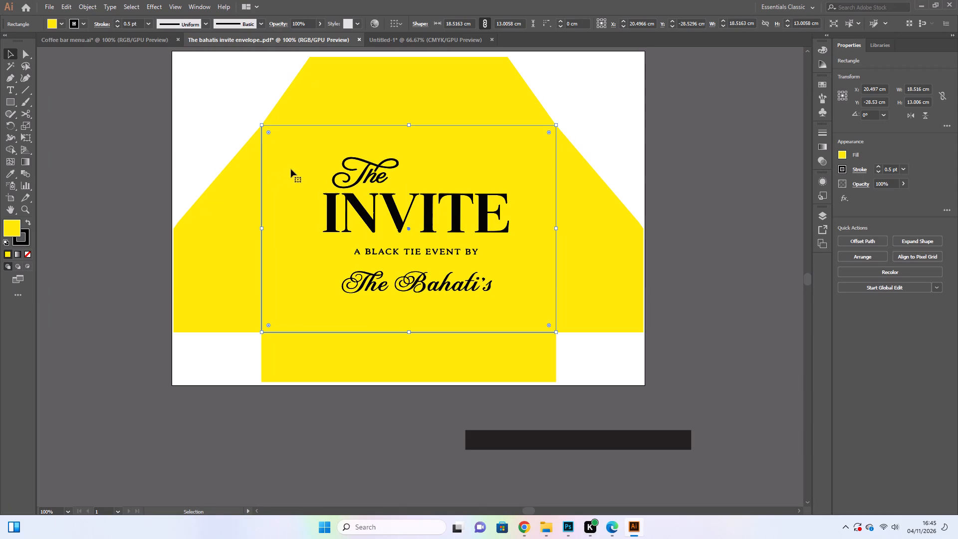
Examine the envelope's individual pieces: the merged top flap, both side flaps, the bottom flap, the central panel and the invite lettering group.
scroll(291, 169, "down", 4)
left_click(294, 180)
left_click(403, 192)
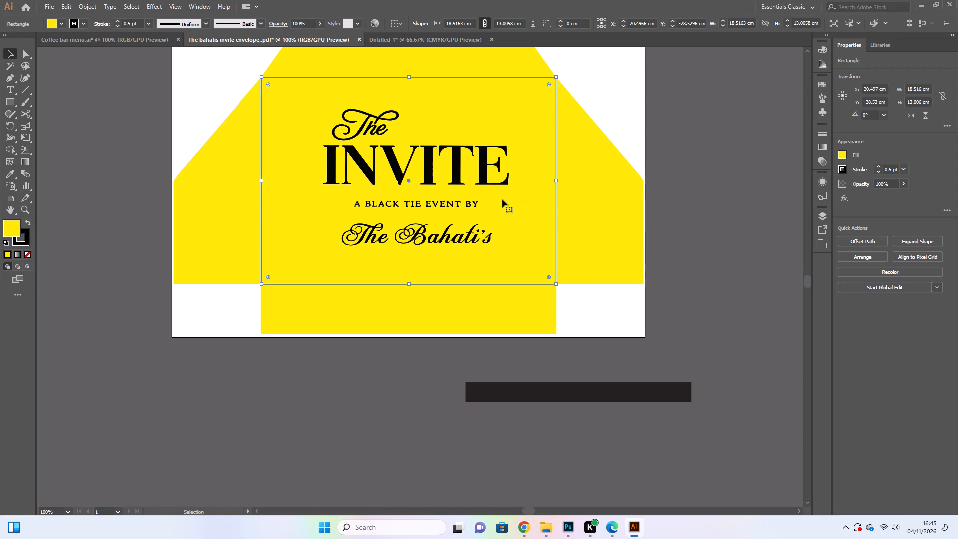
left_click(610, 196)
scroll(277, 193, "up", 4)
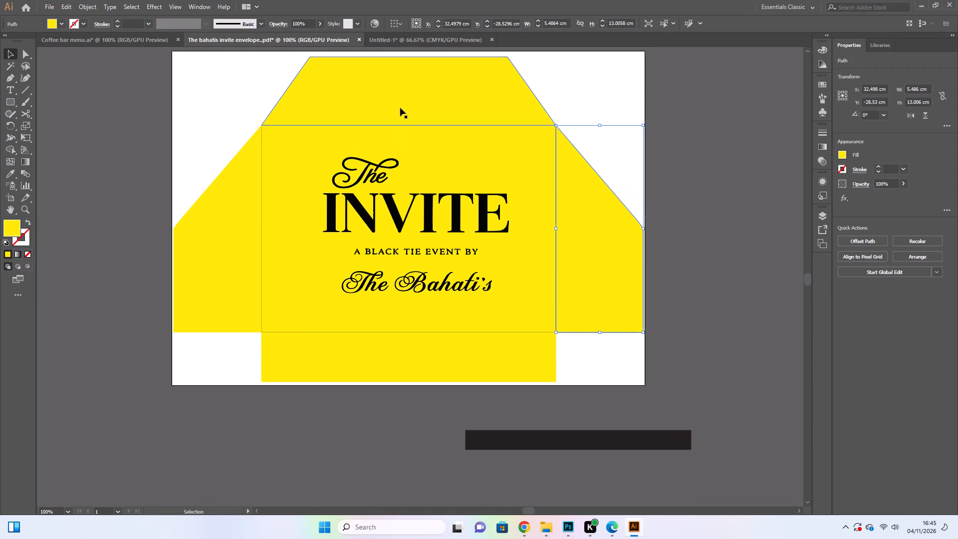
left_click(400, 108)
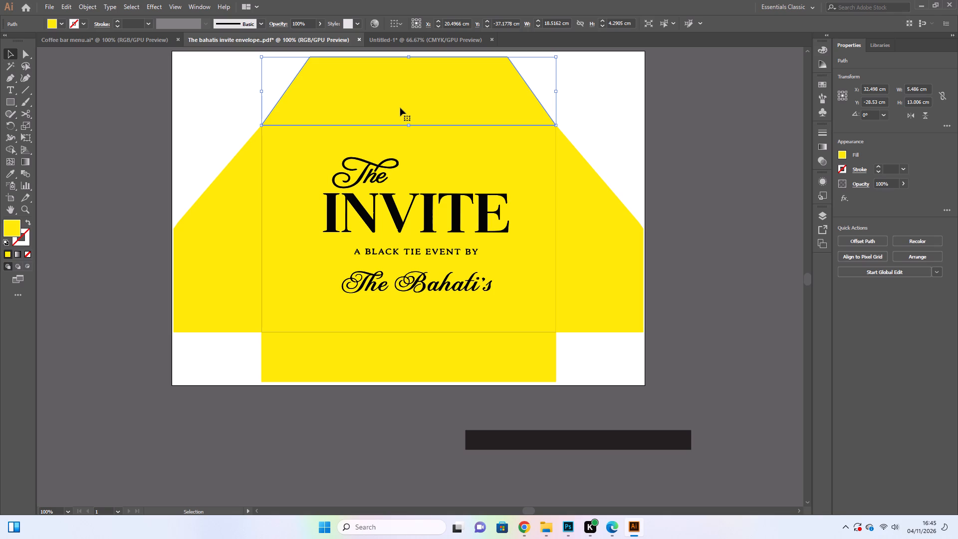
left_click(400, 108)
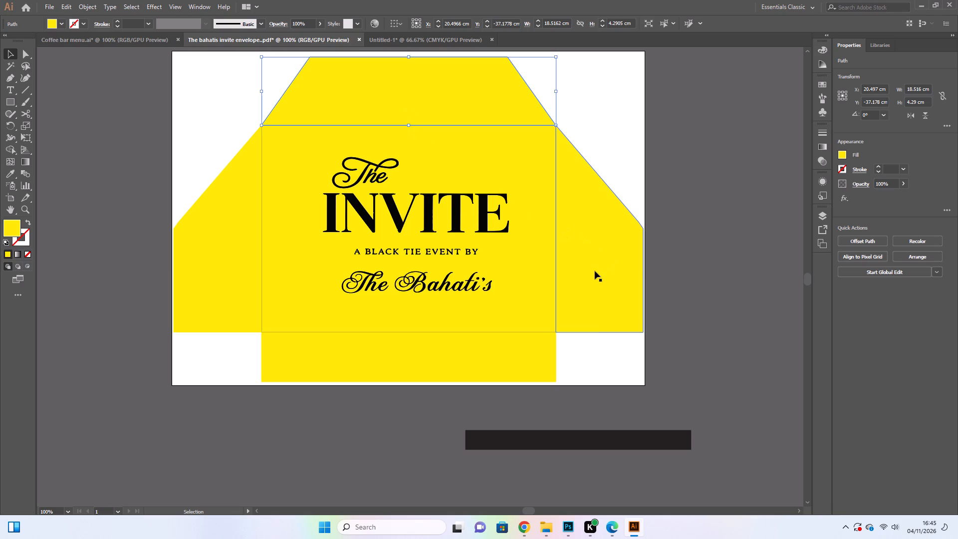
left_click(595, 271)
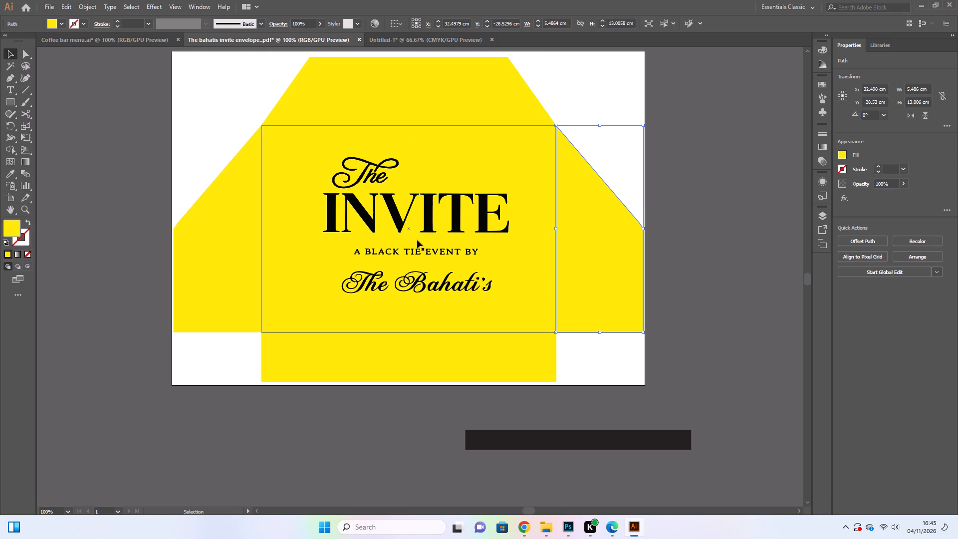
left_click(234, 238)
scroll(427, 212, "up", 4)
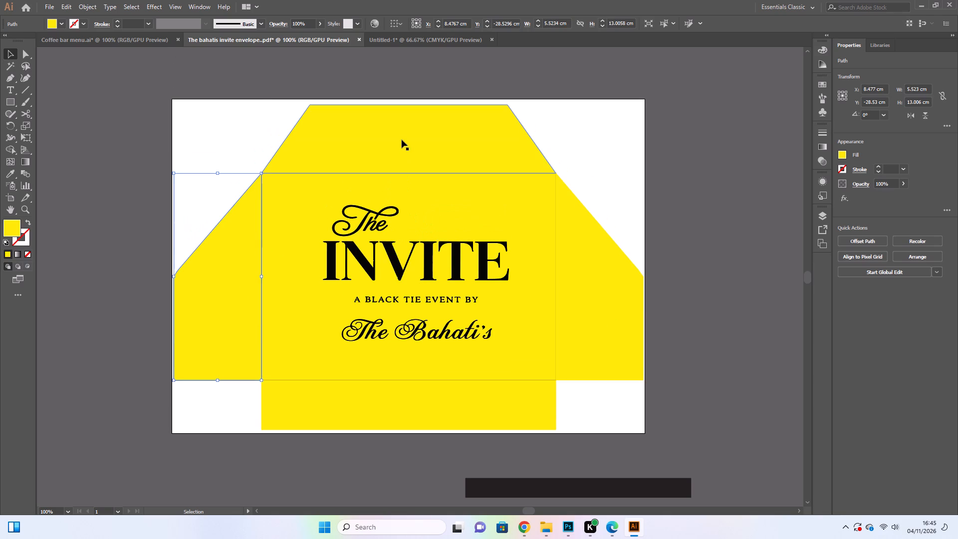
left_click(402, 140)
left_click(365, 270)
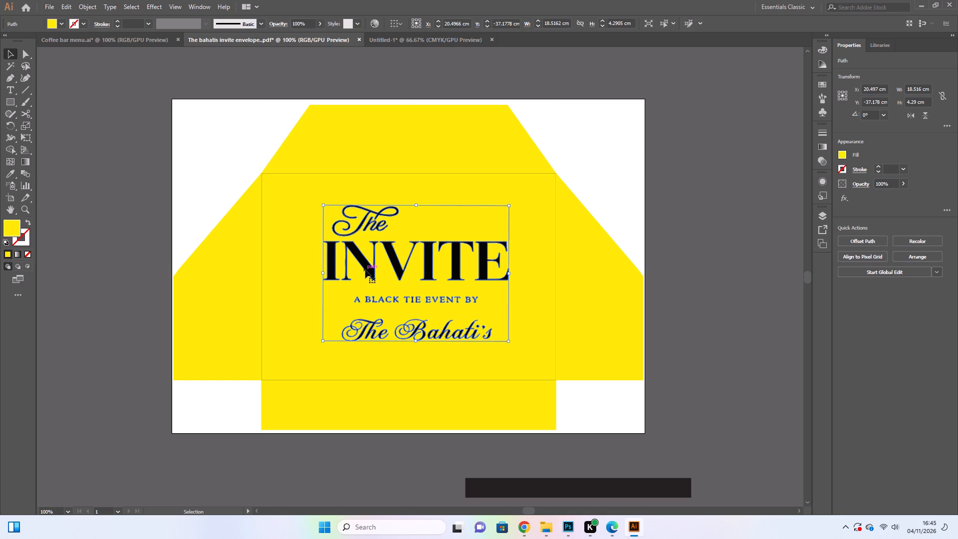
scroll(369, 258, "down", 1)
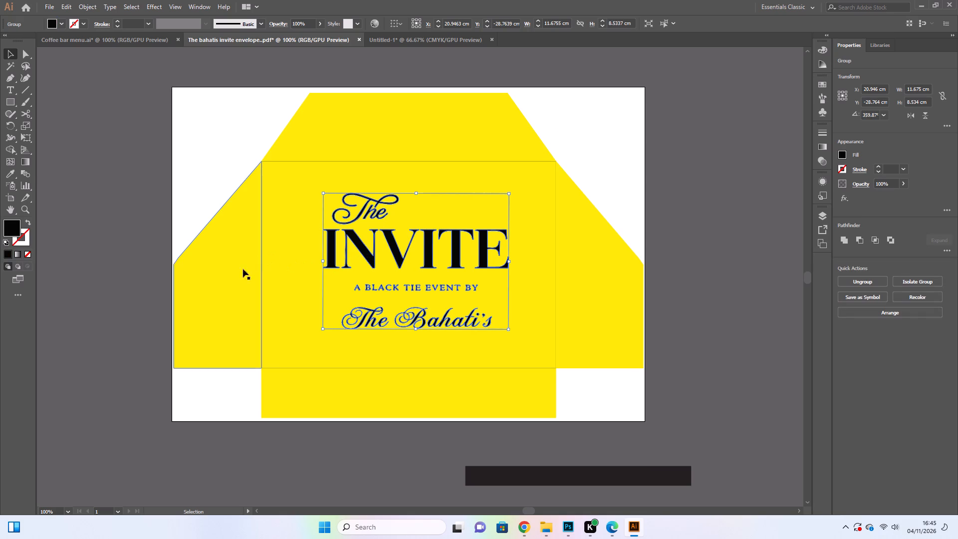
left_click(232, 272)
left_click(574, 285)
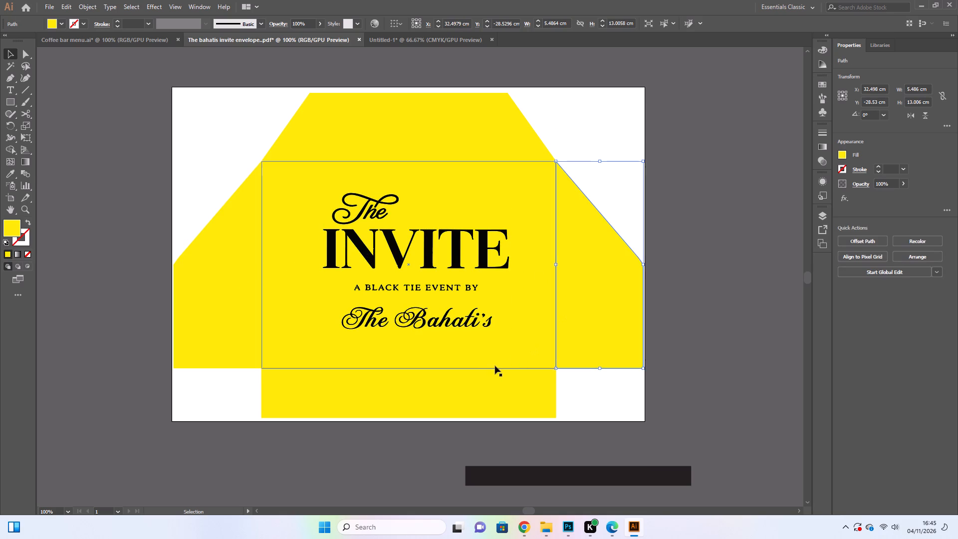
left_click(483, 375)
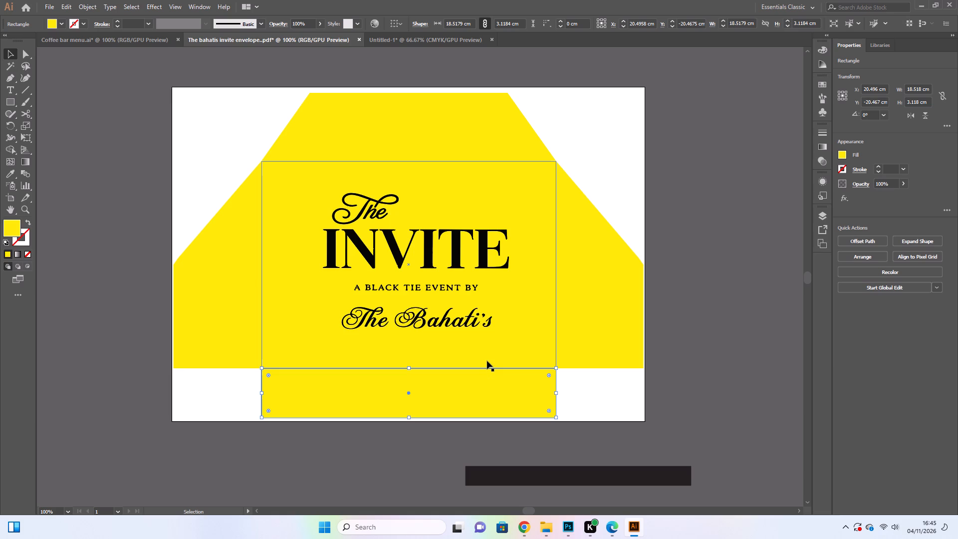
left_click(487, 380)
left_click(578, 317)
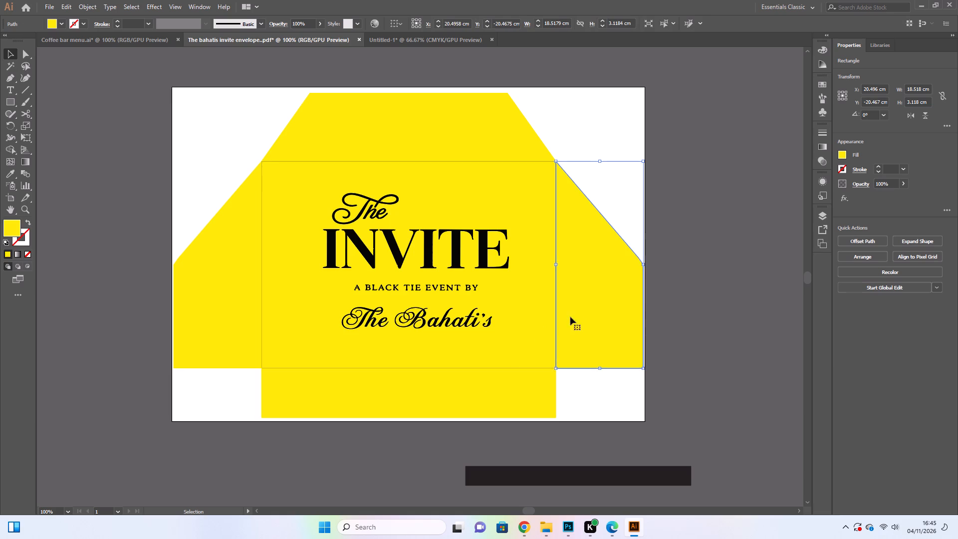
left_click(244, 302)
left_click(351, 322)
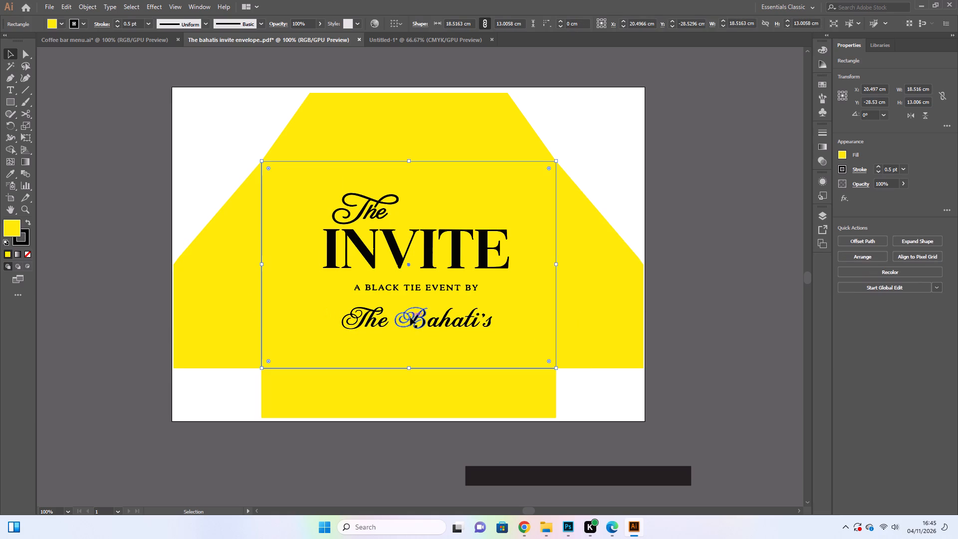
left_click(605, 369)
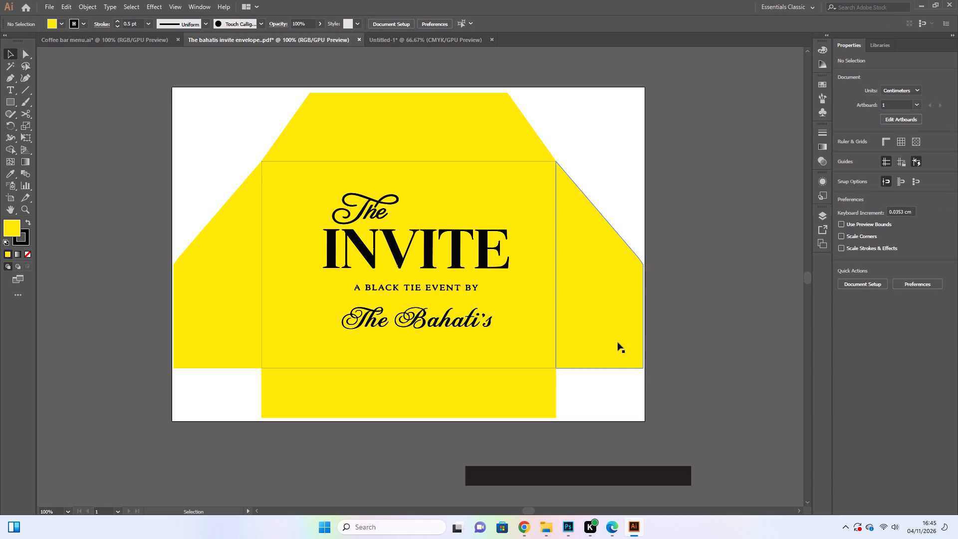
Select the outlined central panel rectangle behind the invite lettering.
left_click(513, 296)
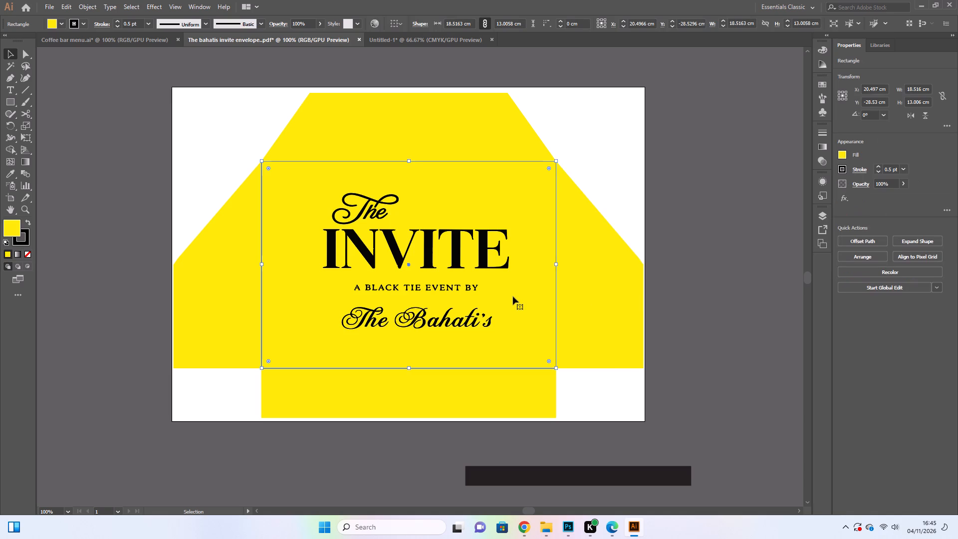
left_click(513, 296)
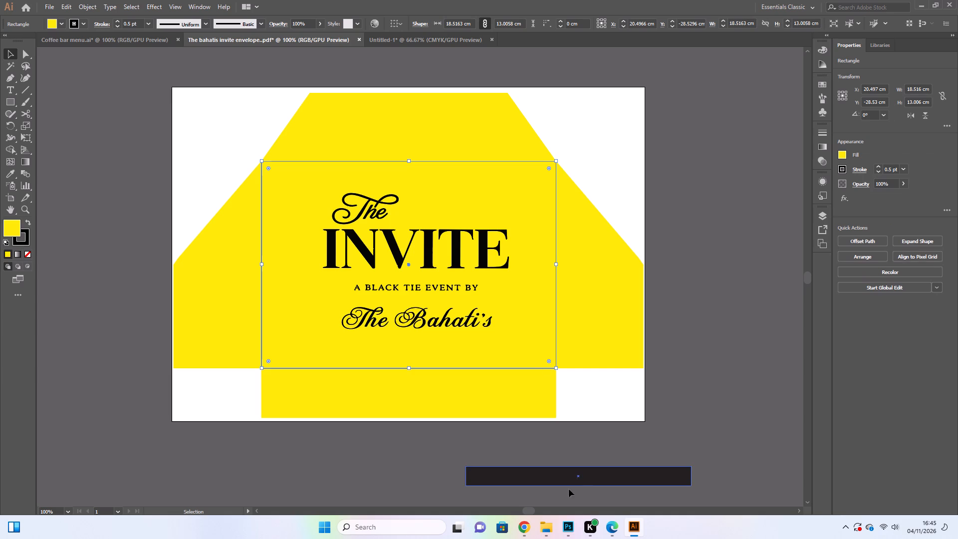
left_click(498, 279)
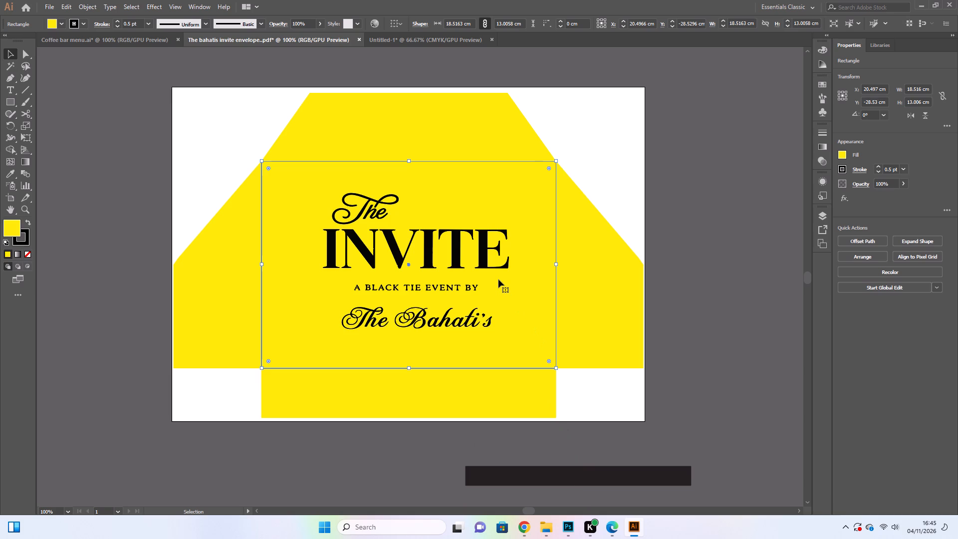
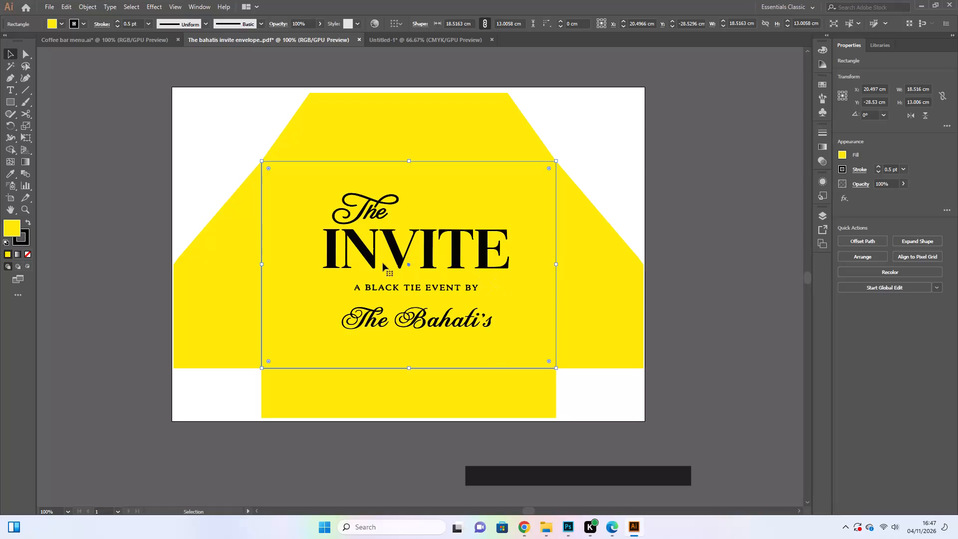
Examine the envelope's left side flap, central panel and right side flap as separate pieces.
left_click(228, 263)
left_click(363, 360)
left_click(508, 328)
left_click(583, 319)
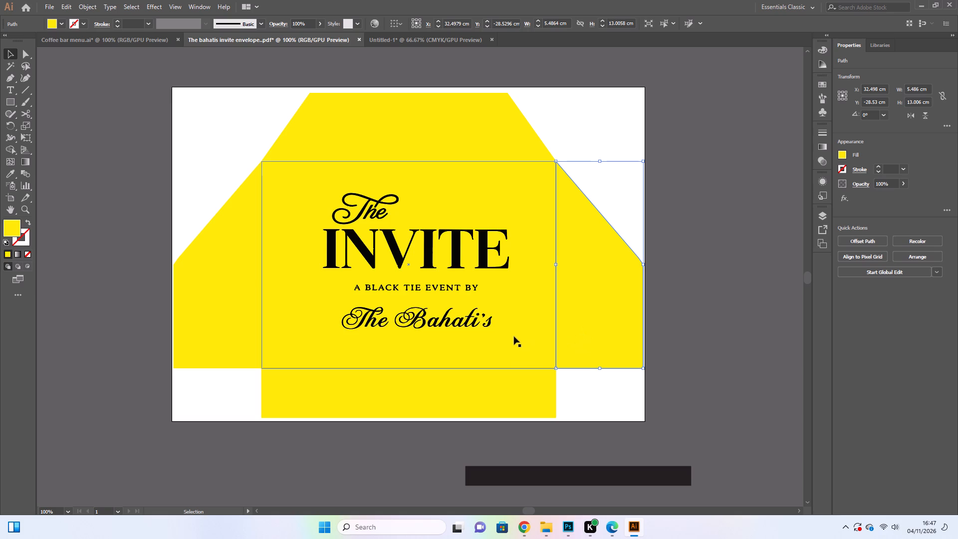
left_click(587, 321)
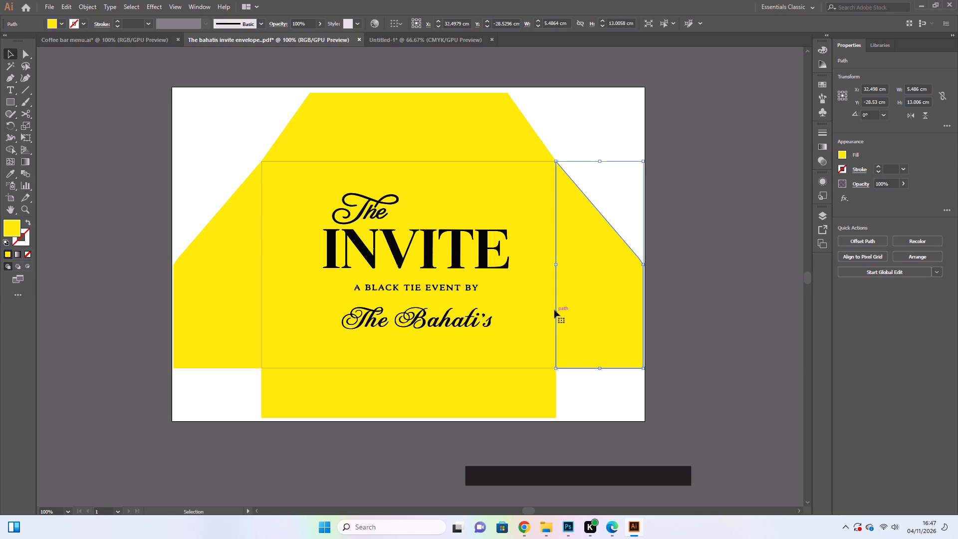
Examine the envelope's central panel, bottom flap, right side flap and left side flap as separate pieces.
scroll(552, 303, "down", 1)
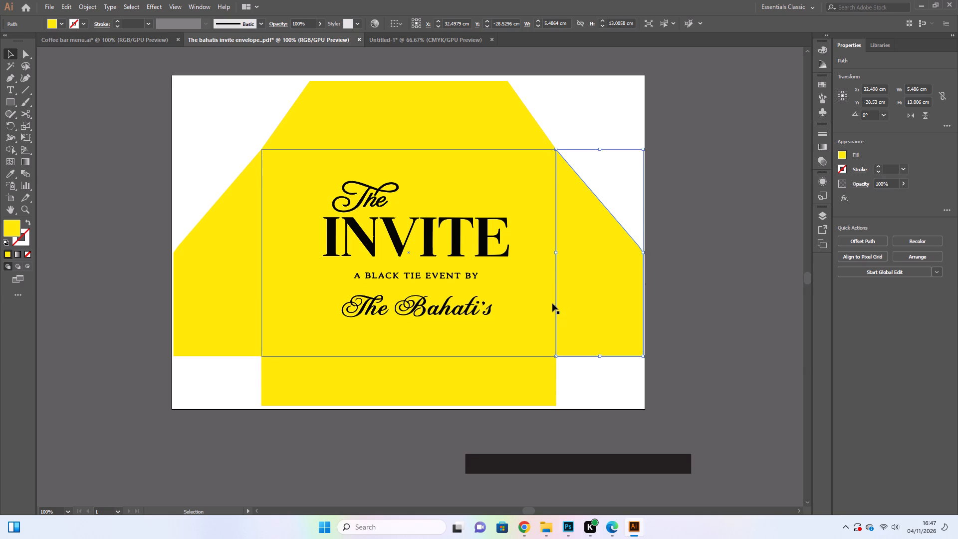
left_click(533, 285)
left_click(527, 363)
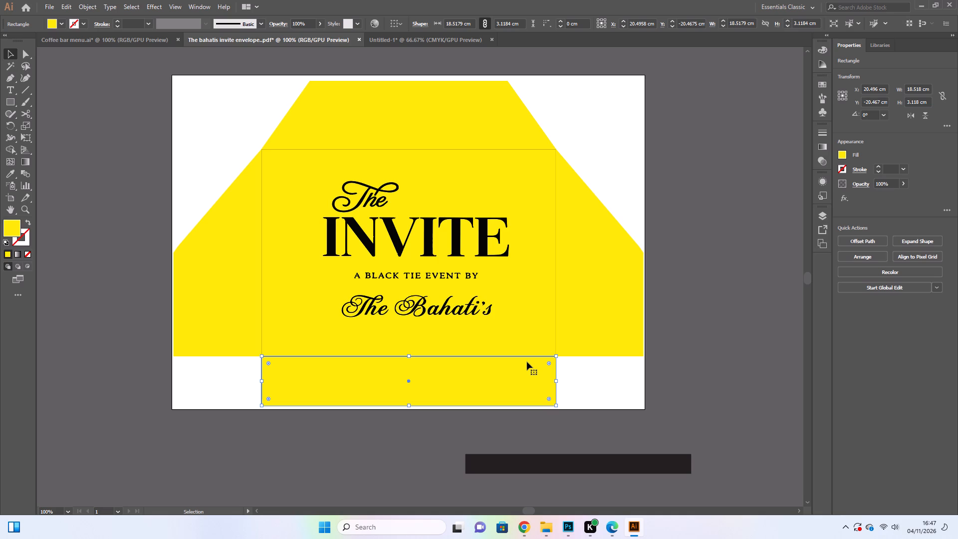
left_click(527, 362)
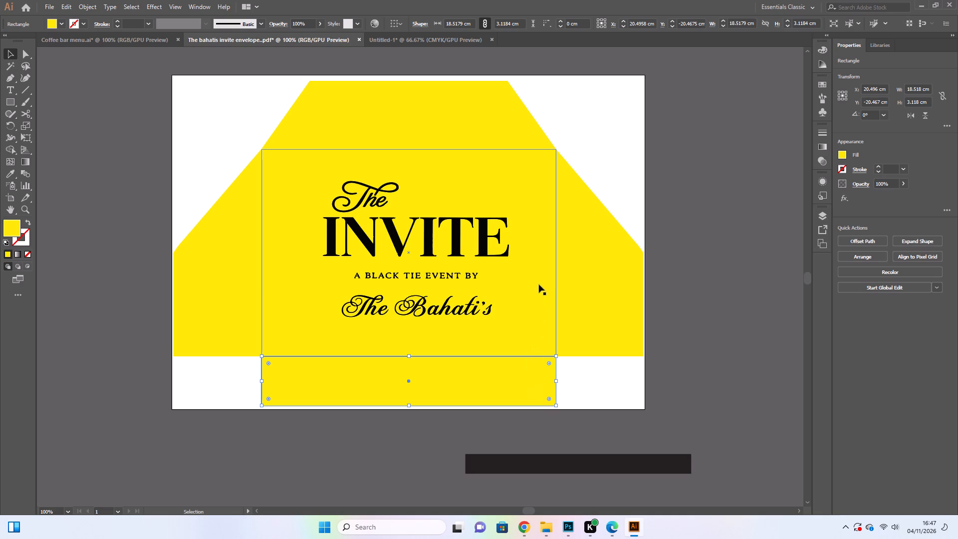
left_click(539, 284)
left_click(617, 330)
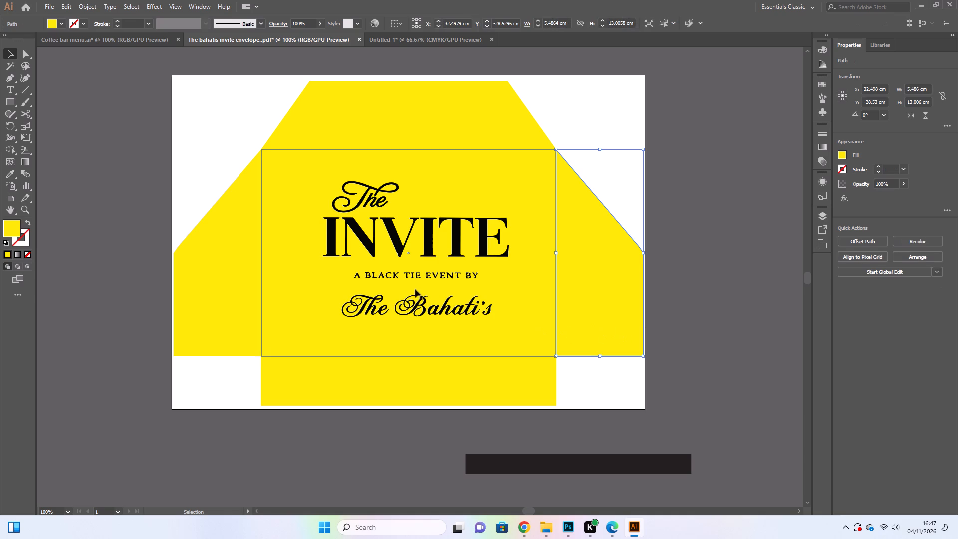
left_click(232, 286)
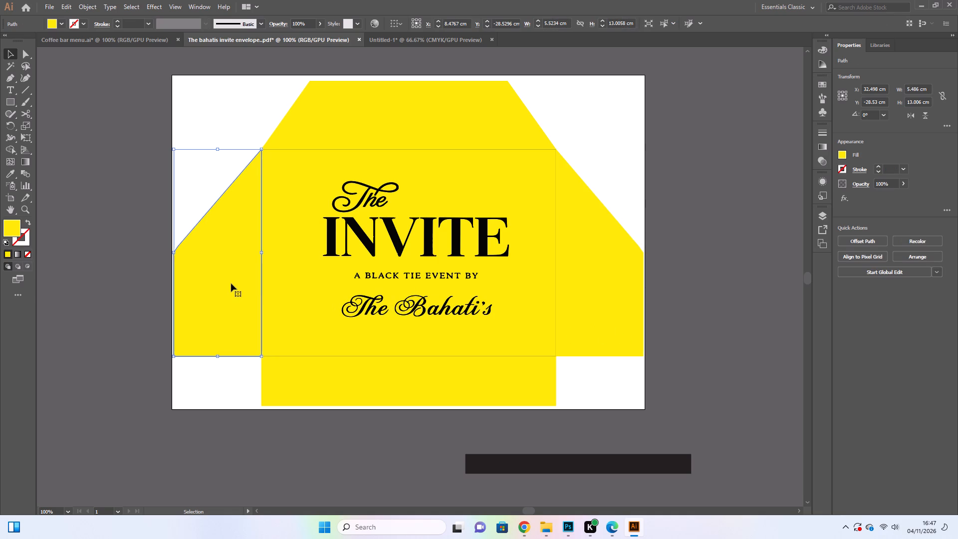
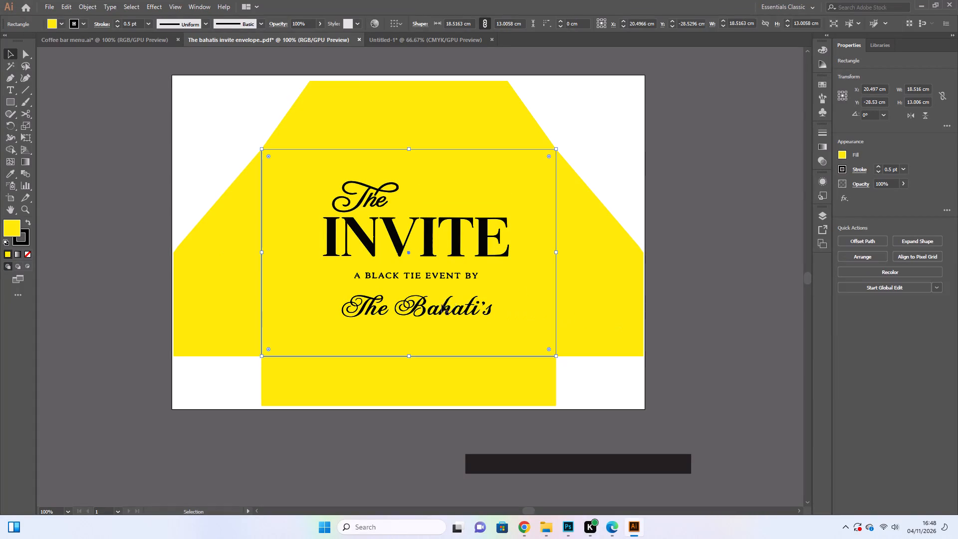
Select the grouped invite lettering on the envelope's central panel.
left_click(437, 307)
left_click(438, 276)
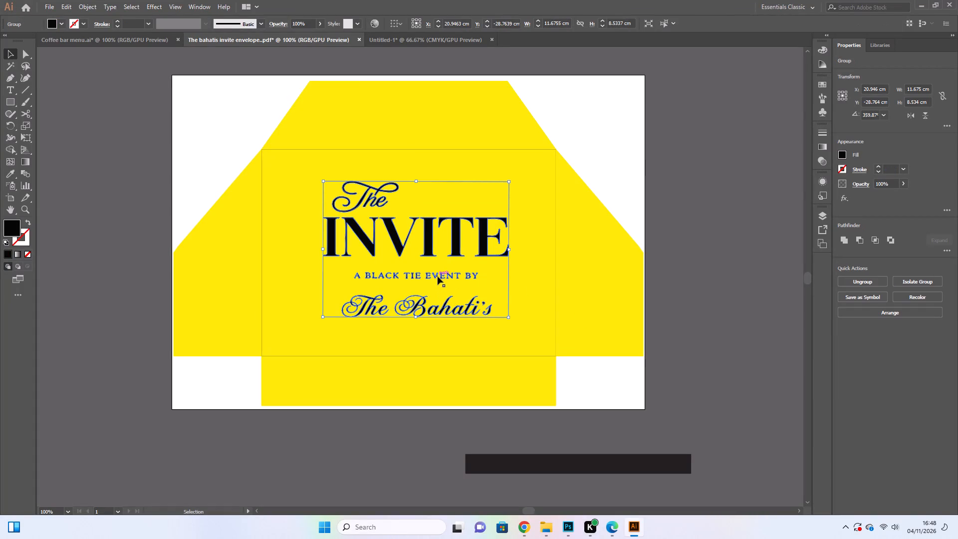
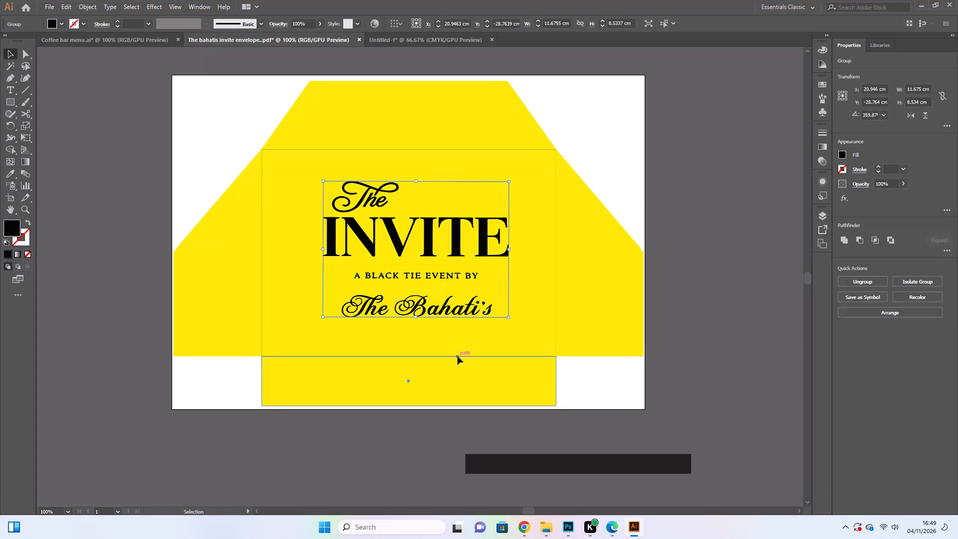
Examine the envelope's right side flap, left side flap and bottom flap rectangle as individual pieces.
left_click(580, 309)
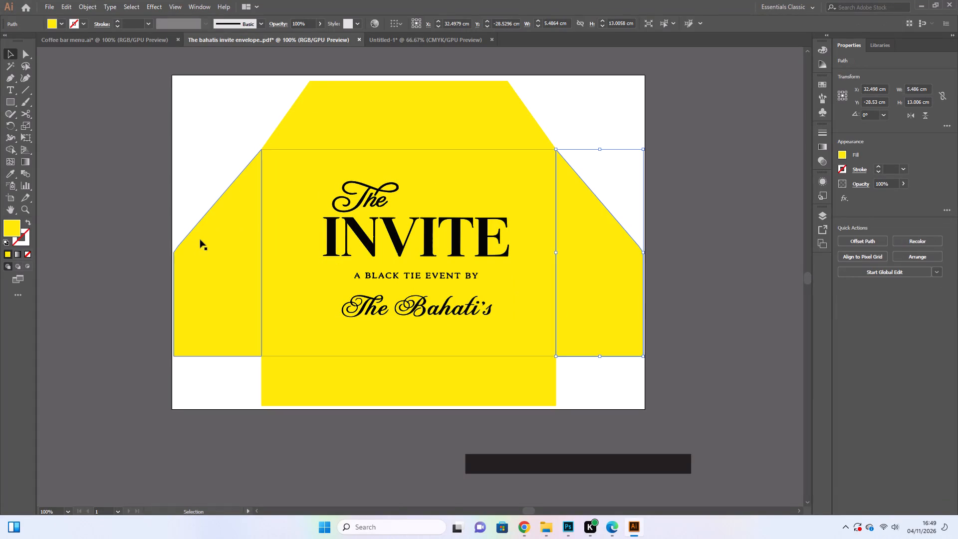
left_click(200, 240)
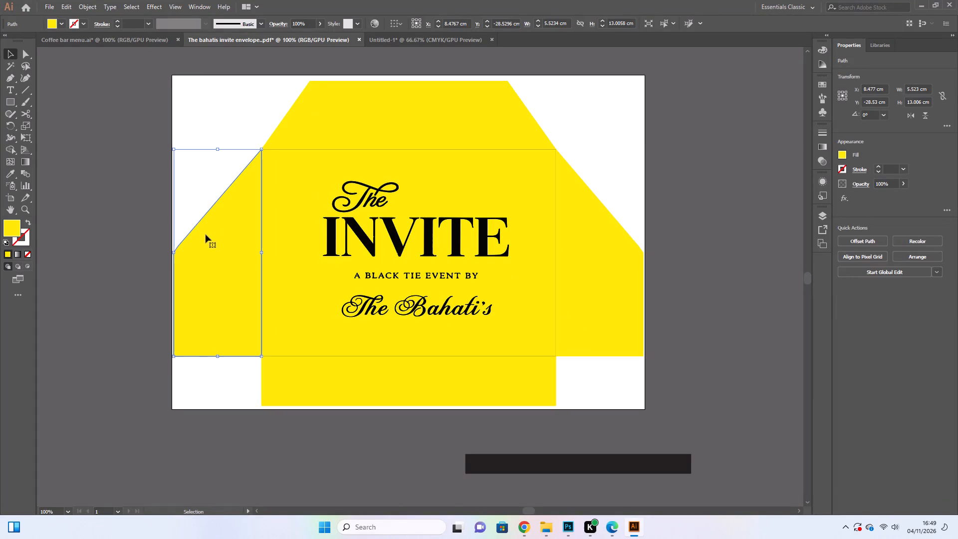
left_click(460, 392)
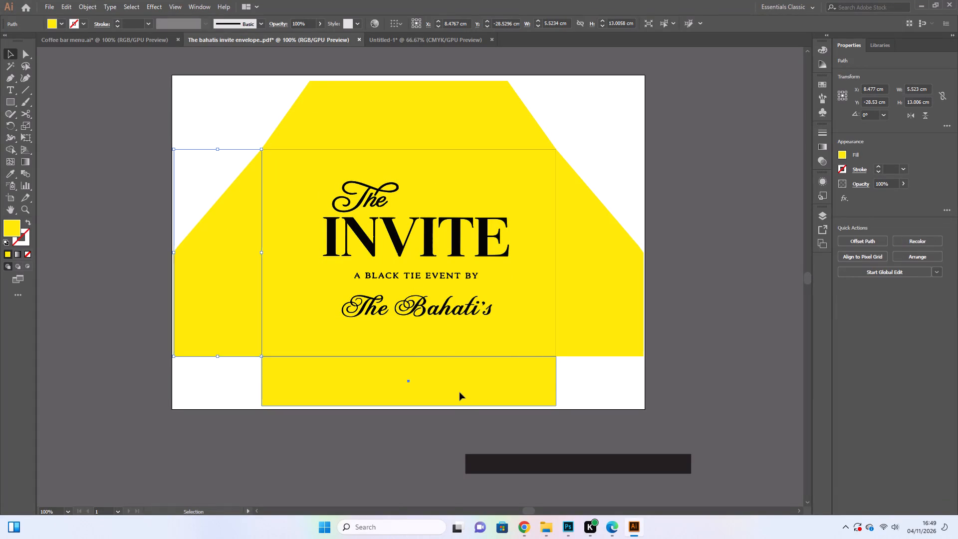
scroll(457, 336, "down", 2)
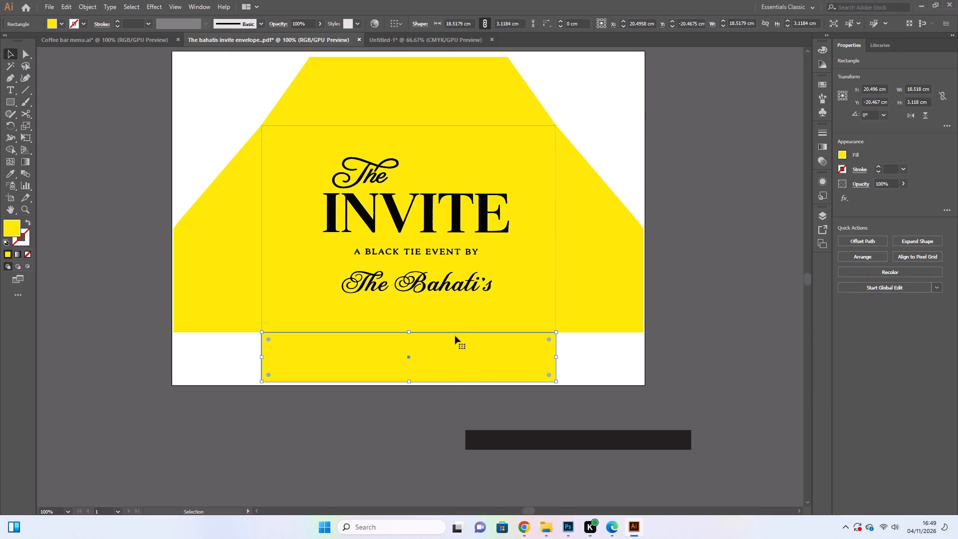
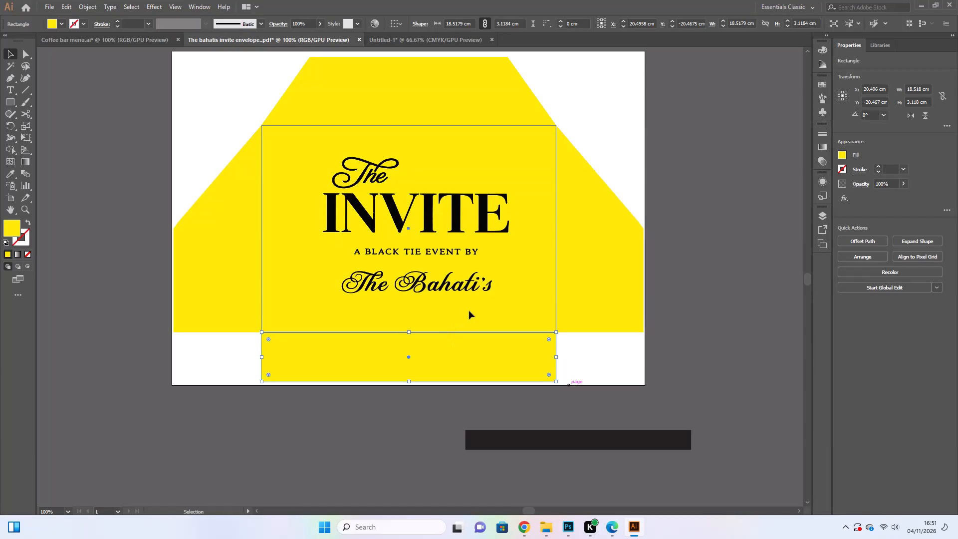
Select the envelope's yellow right side flap as an individual piece.
left_click(618, 294)
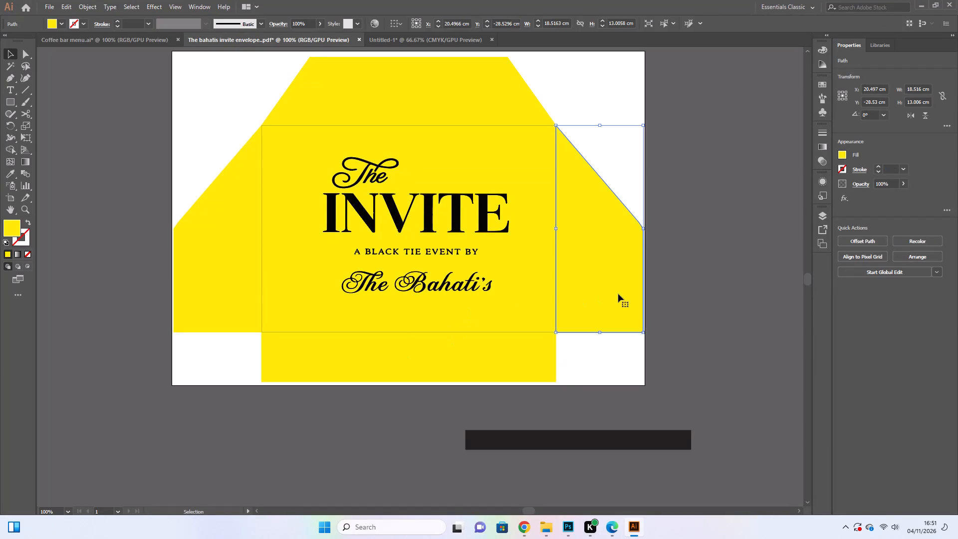
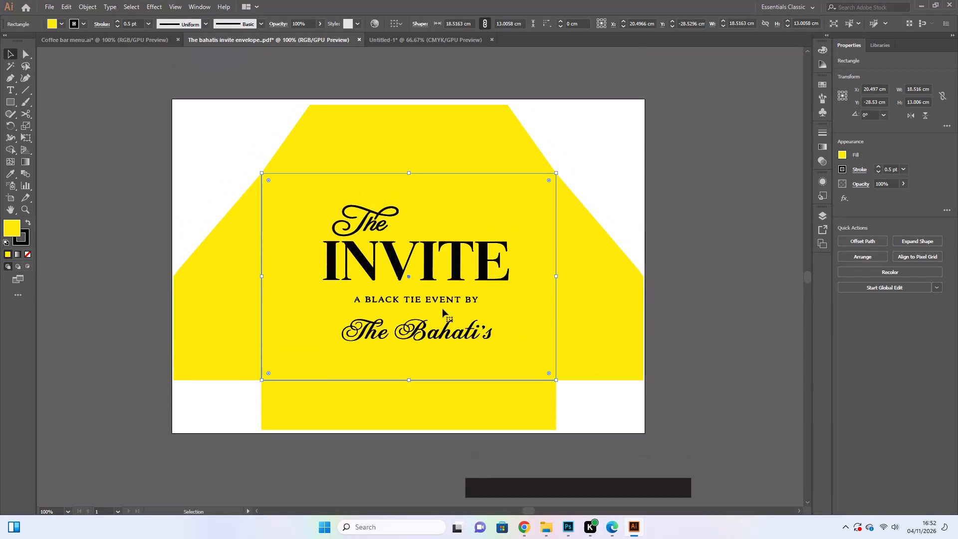
Examine the envelope's centre panel, left, right and top flaps, and the grouped invite lettering by selecting each piece individually.
left_click(443, 309)
left_click(551, 291)
left_click(463, 255)
left_click(536, 301)
left_click(536, 301)
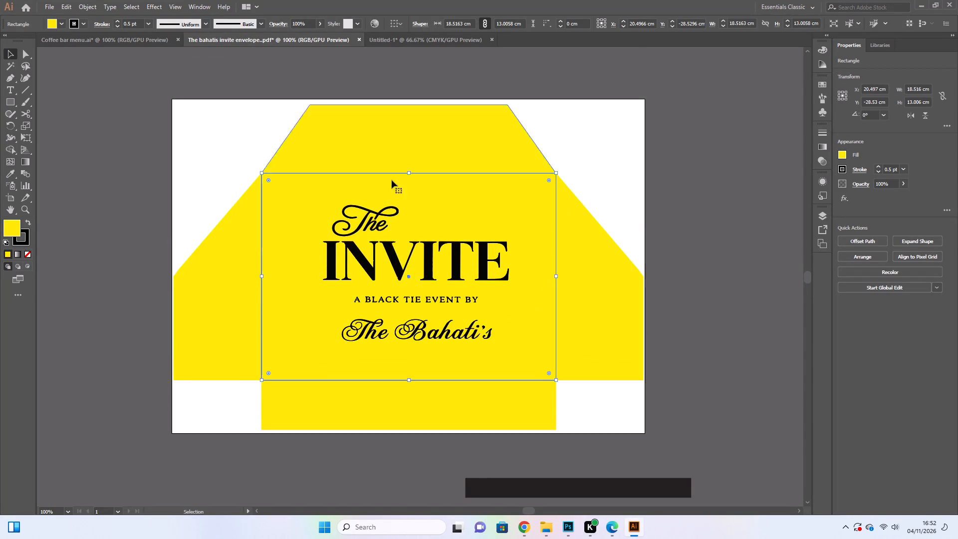
left_click(234, 265)
scroll(423, 285, "down", 1)
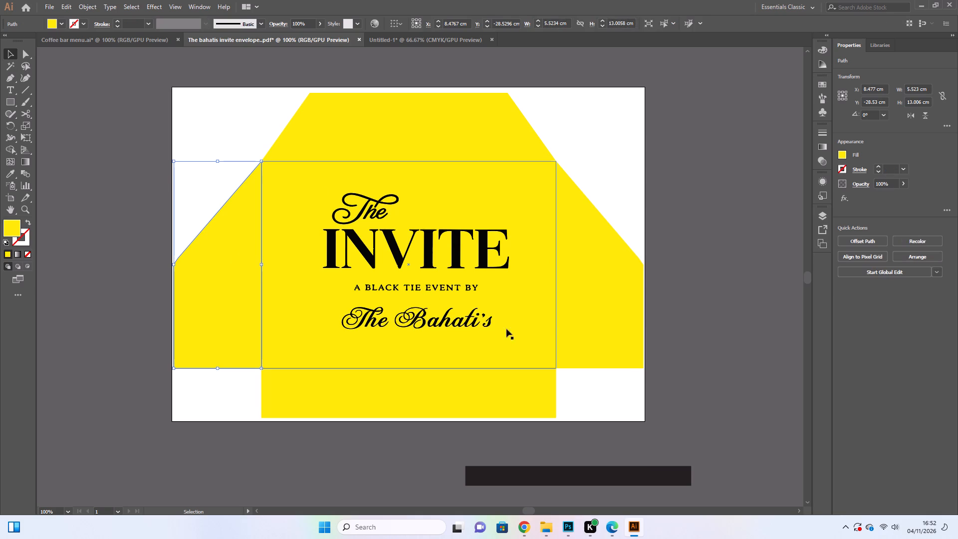
left_click(581, 308)
left_click(429, 144)
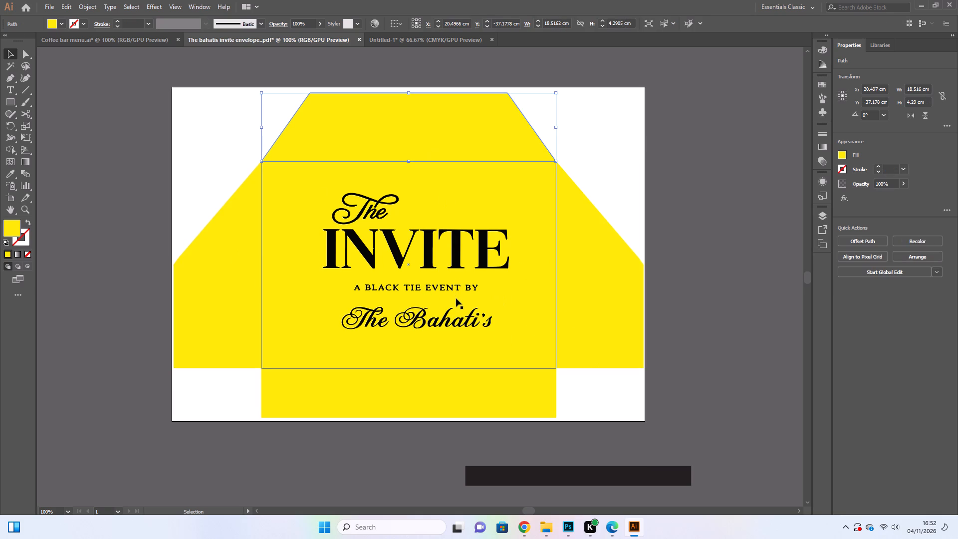
left_click(488, 268)
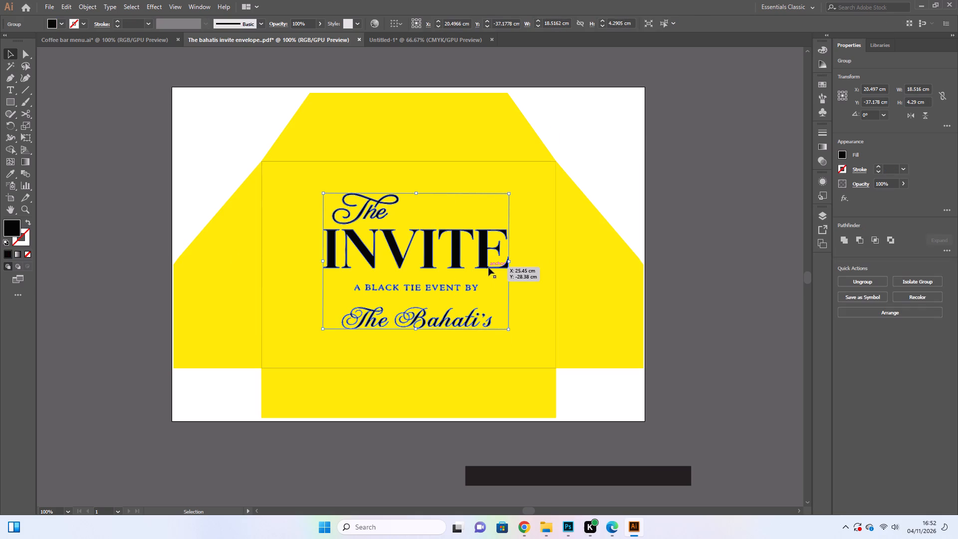
scroll(498, 269, "down", 2)
scroll(513, 271, "up", 1)
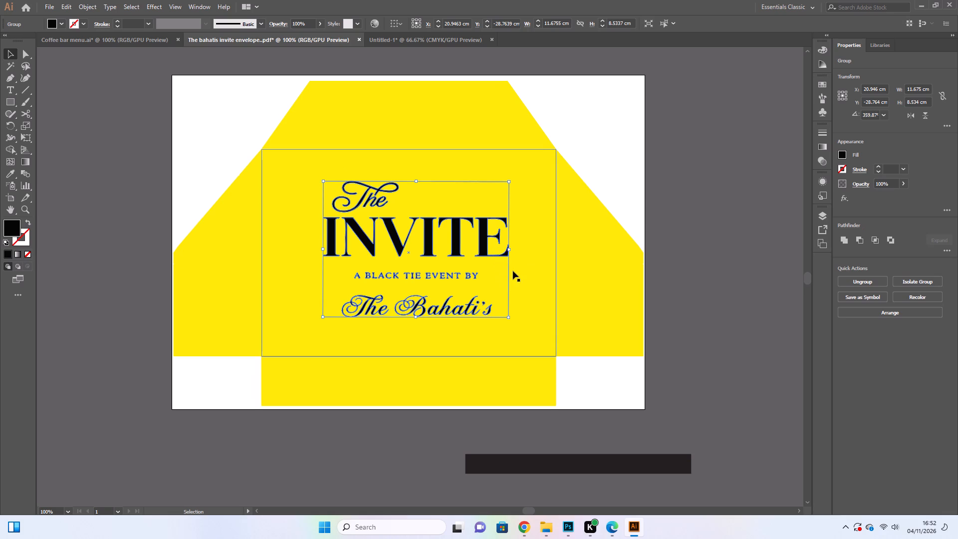
scroll(513, 271, "up", 2)
left_click(498, 304)
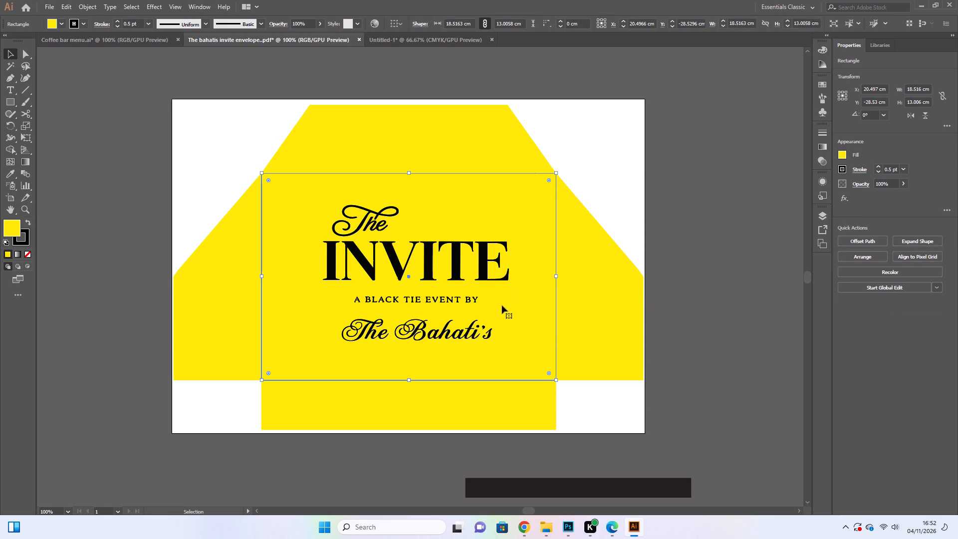
left_click(521, 279)
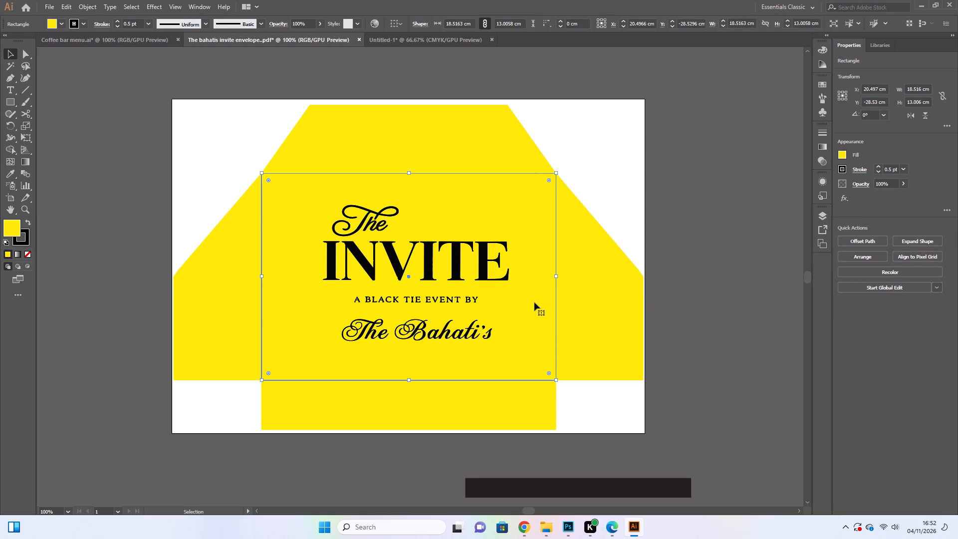
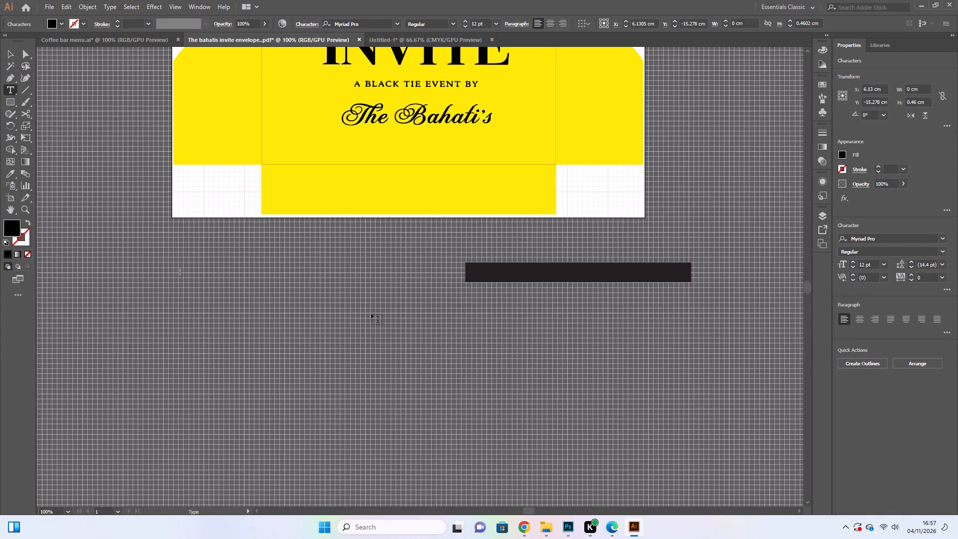
Undo the last two actions, removing the empty text object below the artboard, and clear the selection.
key("ctrl+z")
key("ctrl+z")
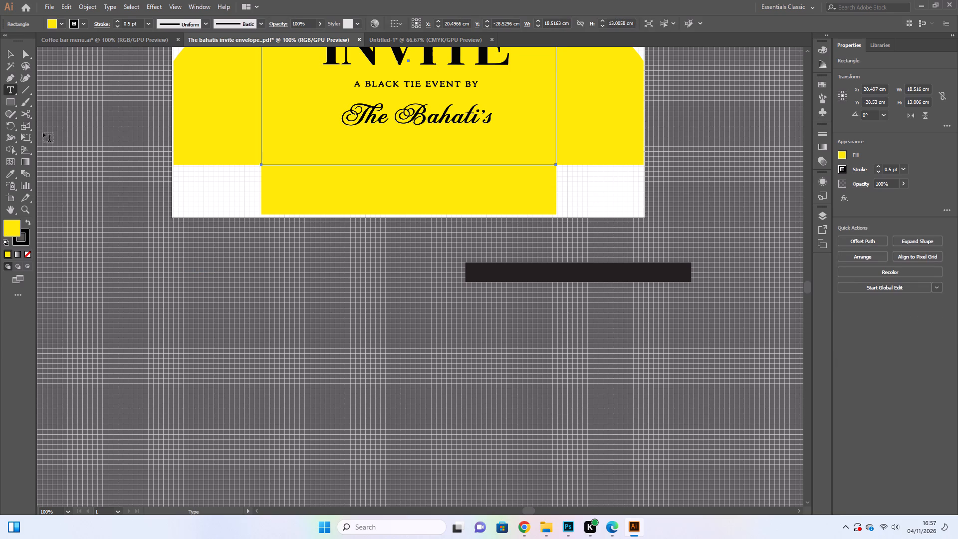
left_click(8, 51)
left_click(330, 259)
Shift the centre panel slightly left and move the grouped invite lettering about 0.13 cm to the right.
scroll(361, 320, "up", 2)
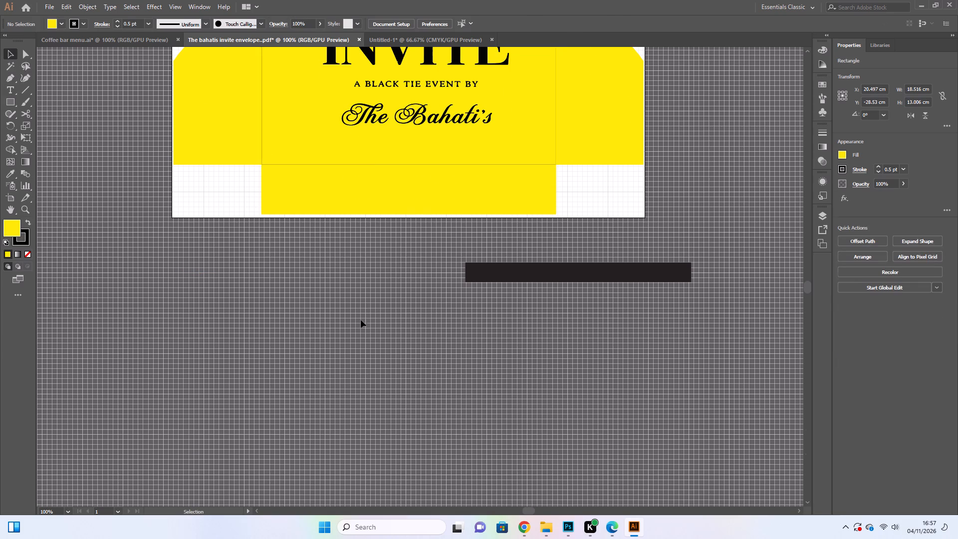
scroll(361, 320, "up", 20)
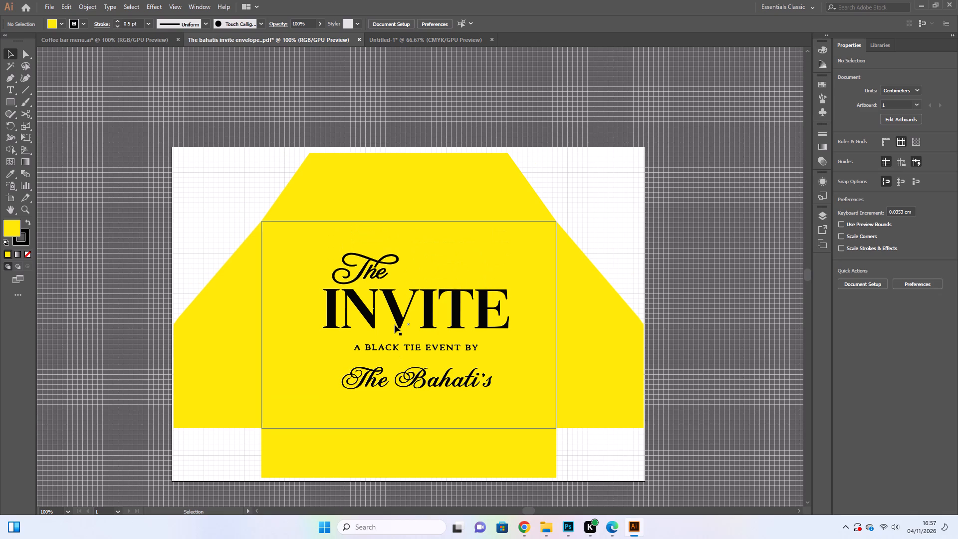
scroll(395, 325, "up", 1)
left_click(400, 381)
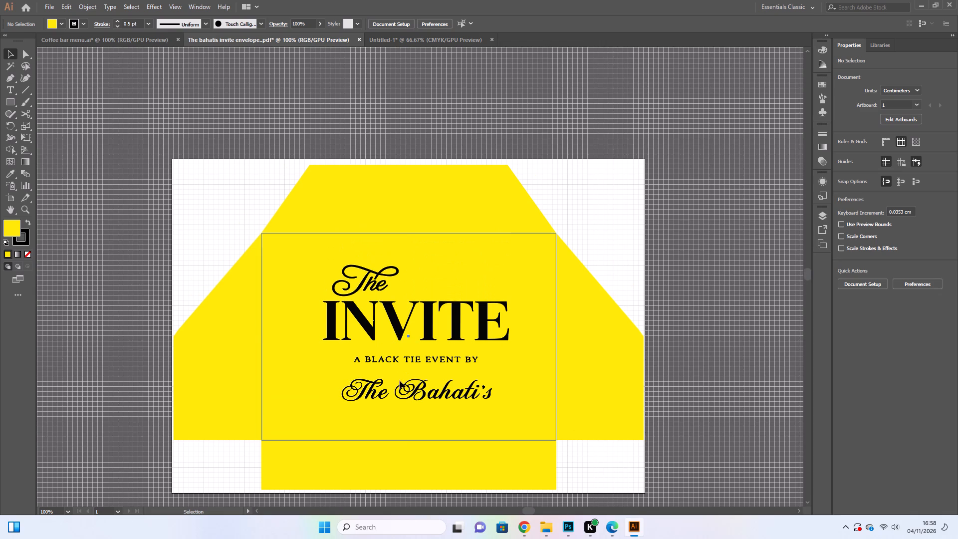
left_click(397, 384)
left_click(399, 383)
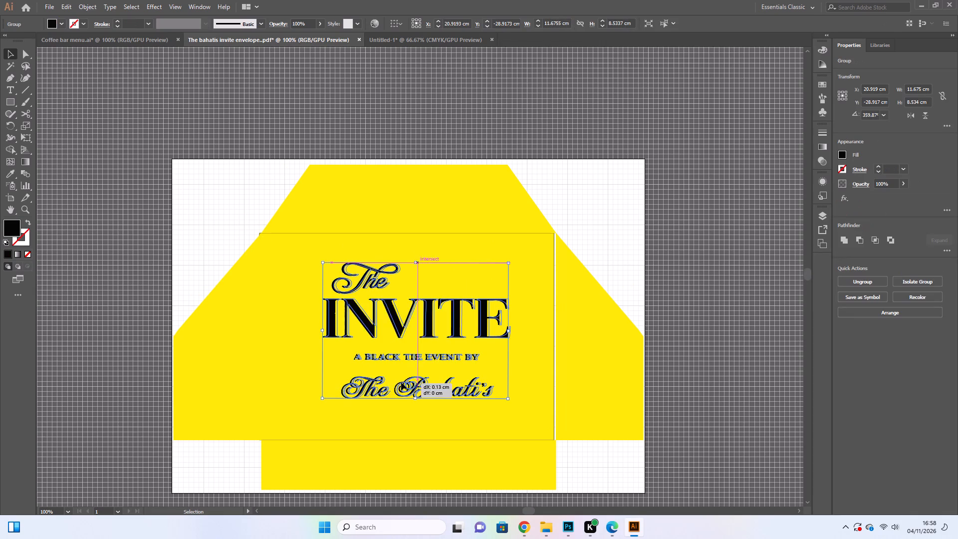
Select the envelope's bottom flap to examine it, and clear the selection.
scroll(401, 383, "down", 5)
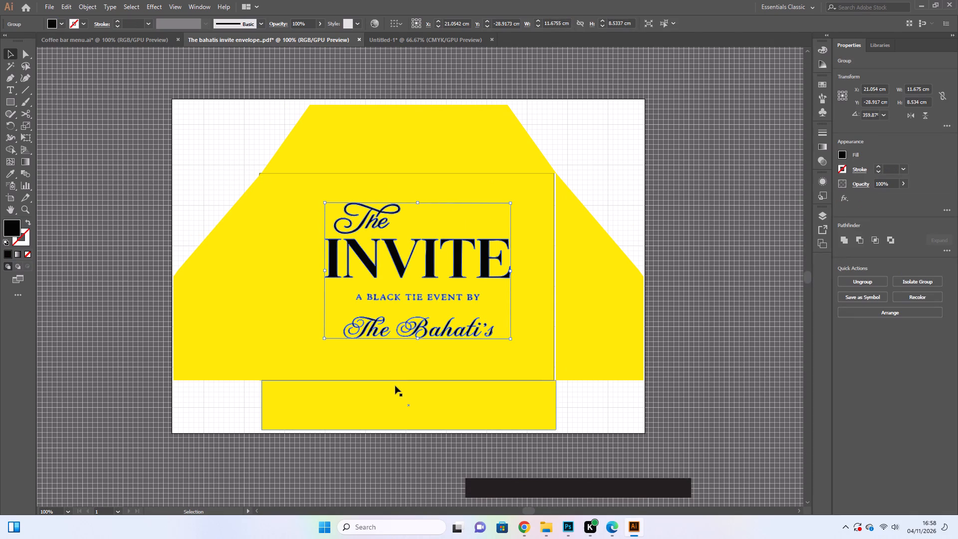
left_click(395, 386)
scroll(395, 386, "down", 2)
left_click(395, 386)
scroll(395, 386, "down", 2)
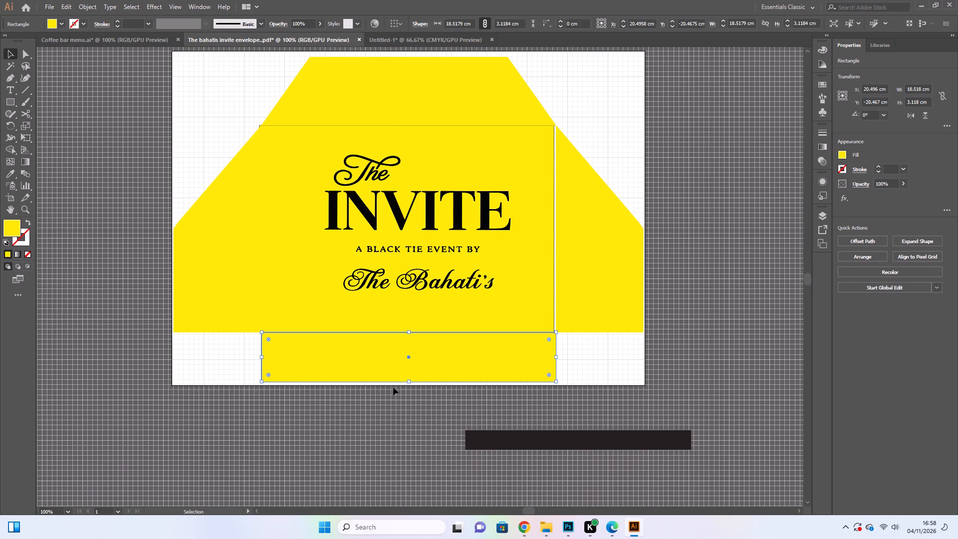
left_click(393, 387)
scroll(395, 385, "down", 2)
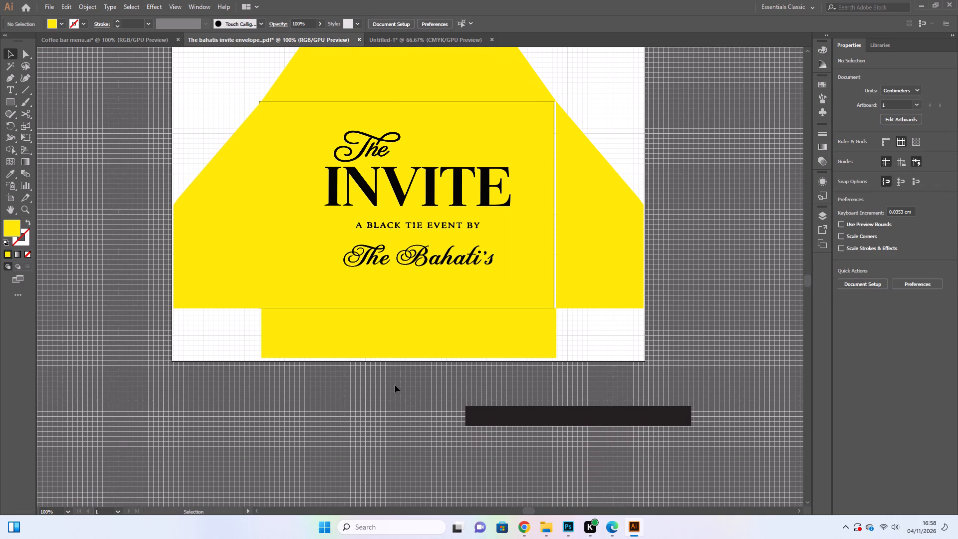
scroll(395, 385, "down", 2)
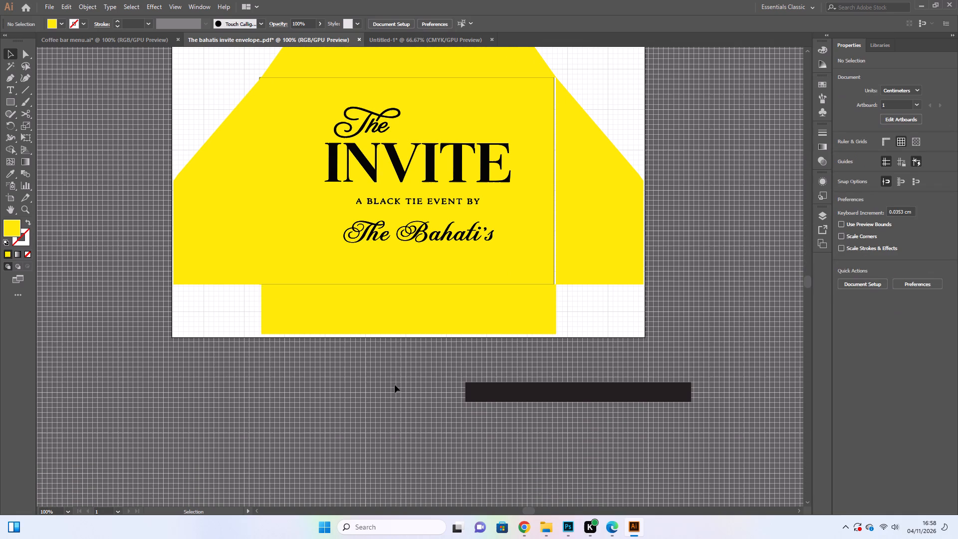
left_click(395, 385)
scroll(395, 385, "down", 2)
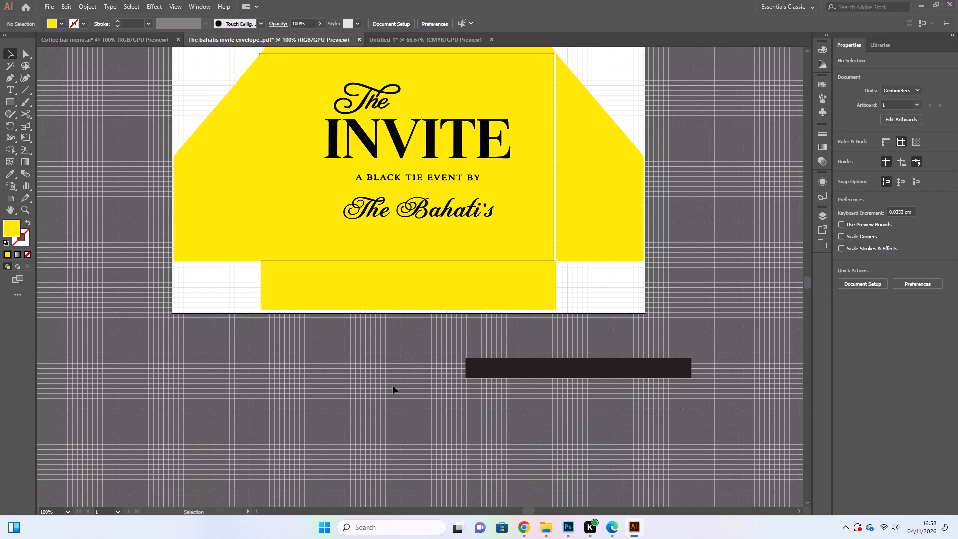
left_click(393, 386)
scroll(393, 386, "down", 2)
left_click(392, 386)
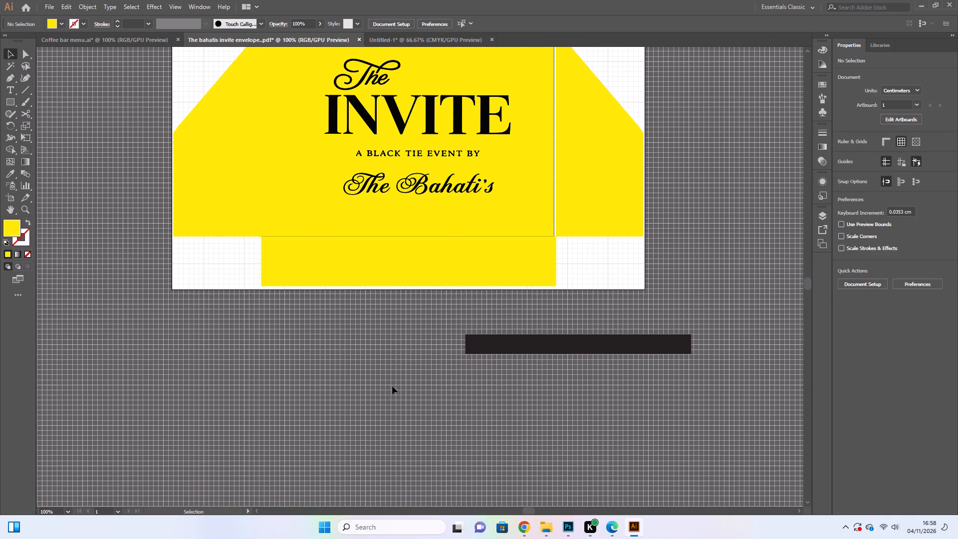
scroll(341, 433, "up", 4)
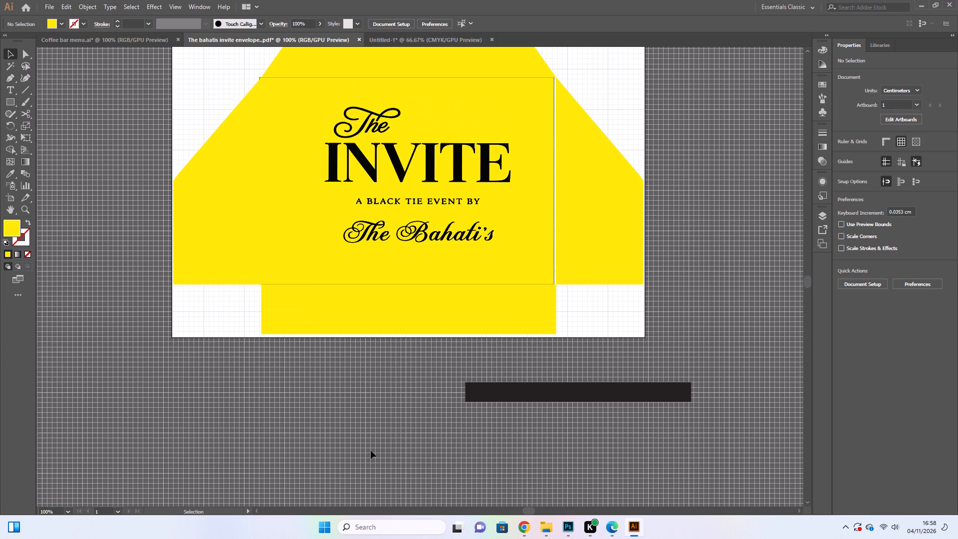
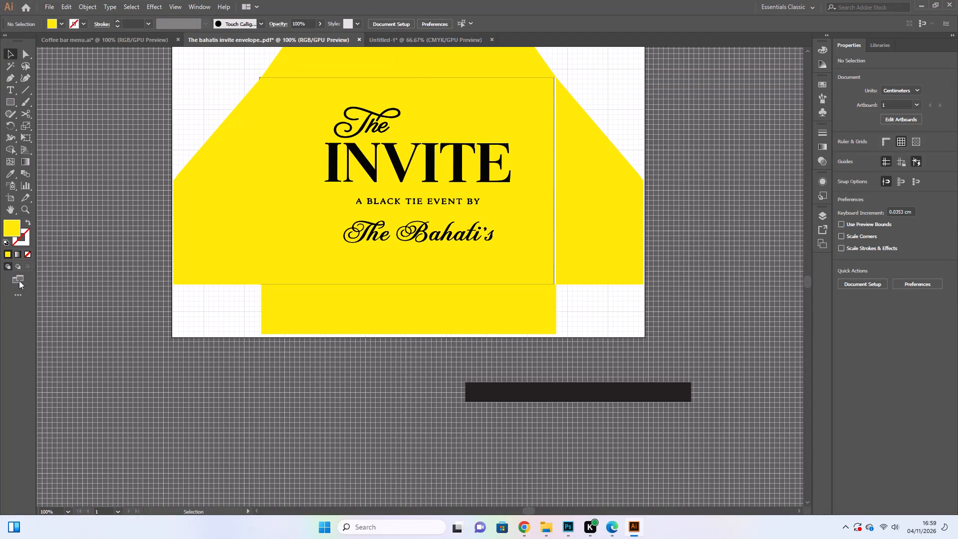
Widen the envelope's centre panel to about 18.64 cm by extending its right edge to meet the right flap.
left_click(488, 255)
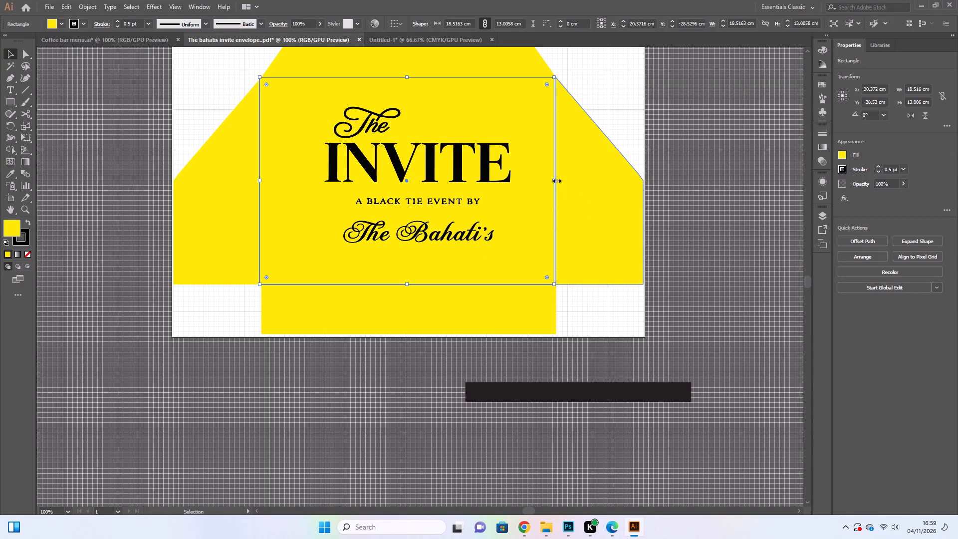
left_click(556, 180)
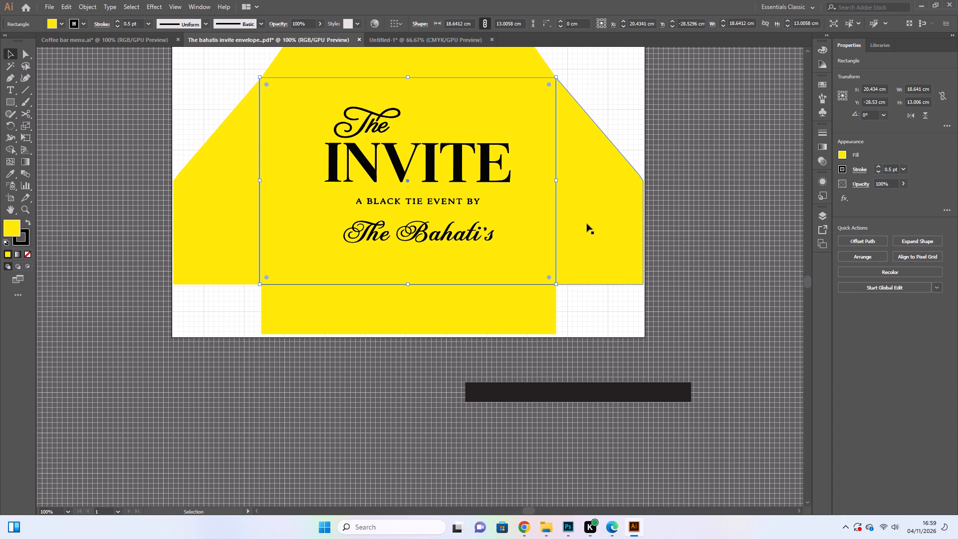
Select the right flap, bottom flap and centre panel in turn to examine how their edges line up.
left_click(626, 273)
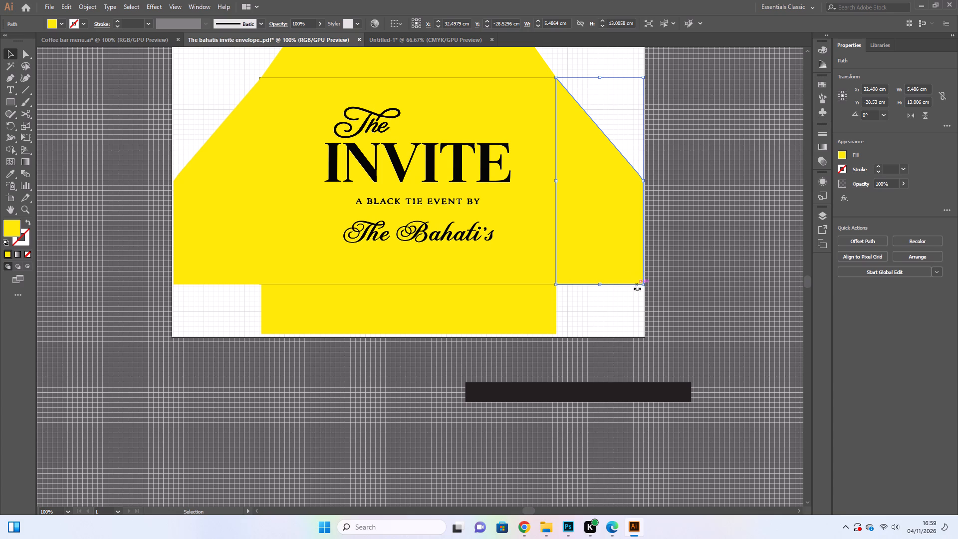
left_click(613, 269)
left_click(521, 307)
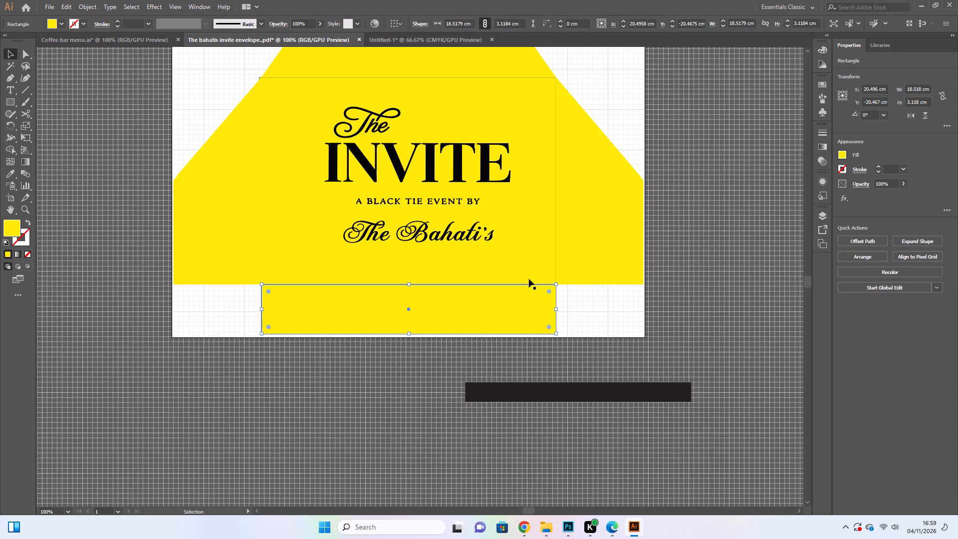
left_click(531, 265)
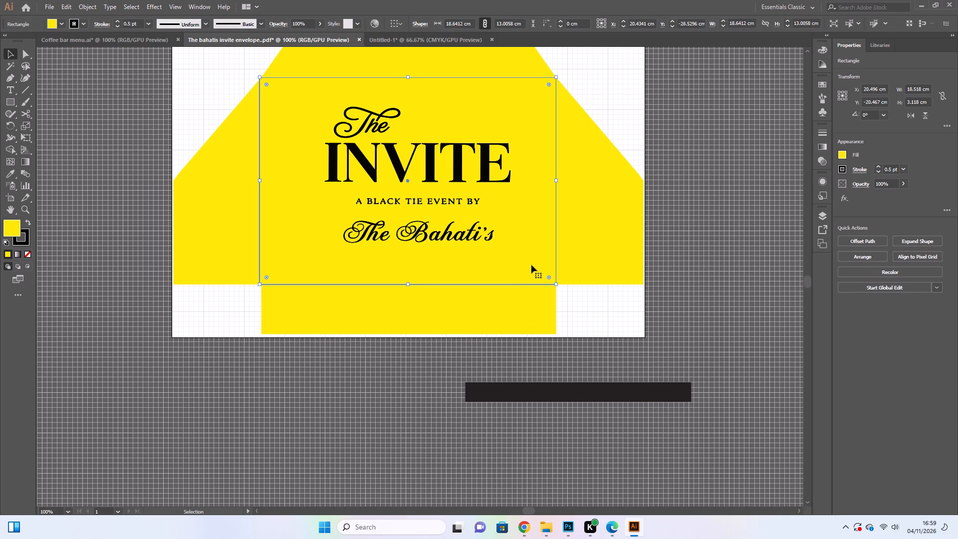
left_click(531, 265)
scroll(533, 267, "down", 1)
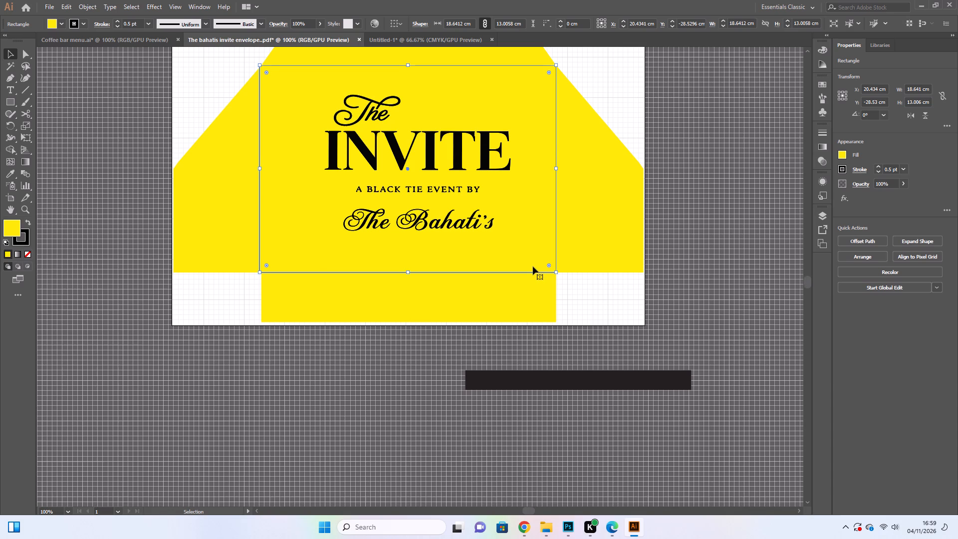
scroll(533, 267, "up", 1)
scroll(533, 267, "down", 2)
left_click(534, 267)
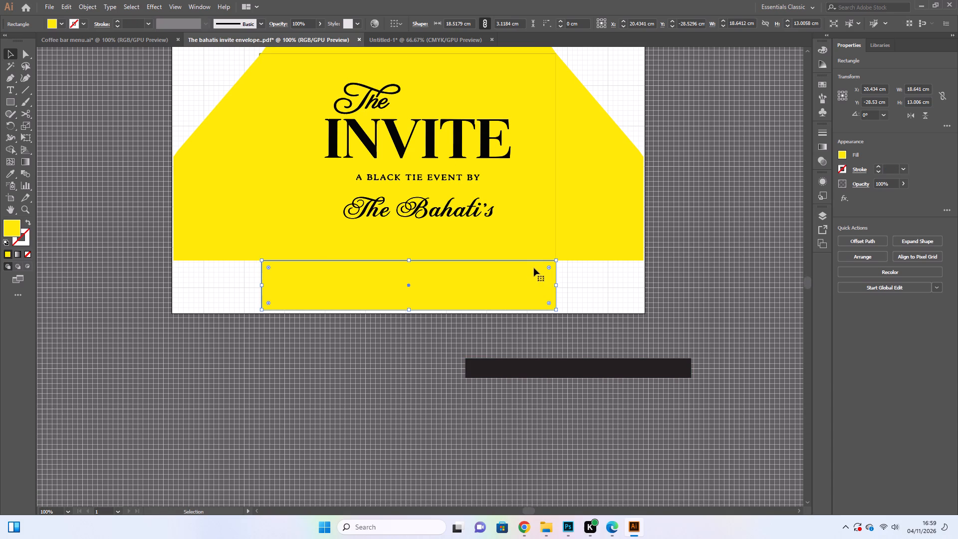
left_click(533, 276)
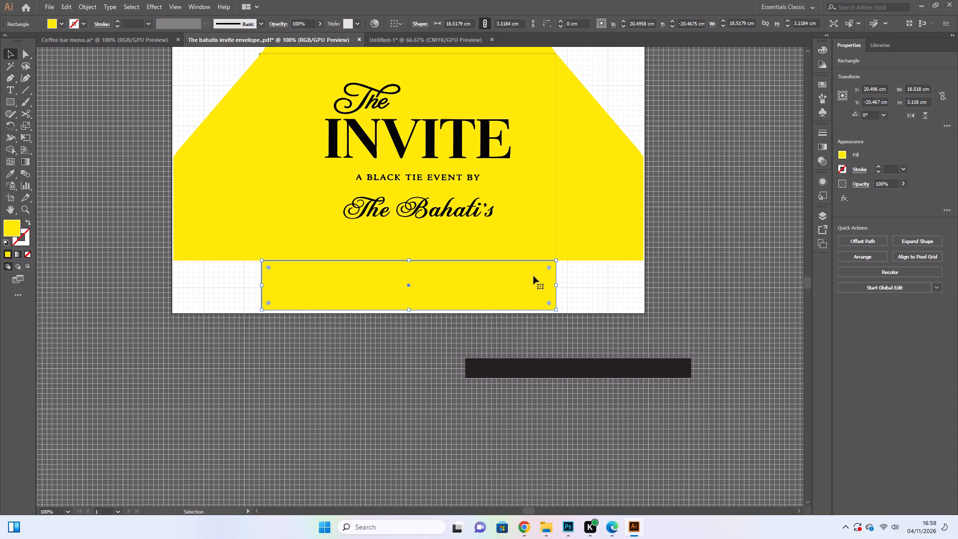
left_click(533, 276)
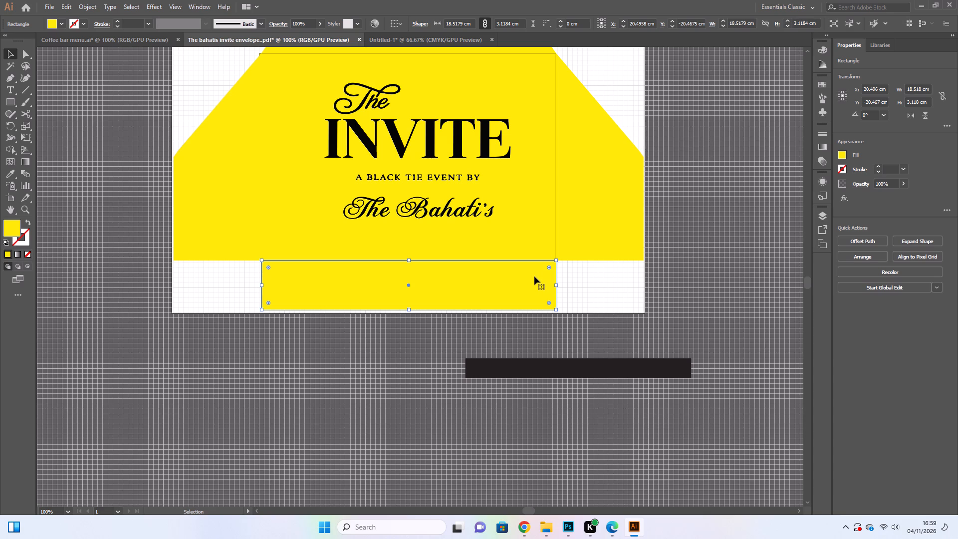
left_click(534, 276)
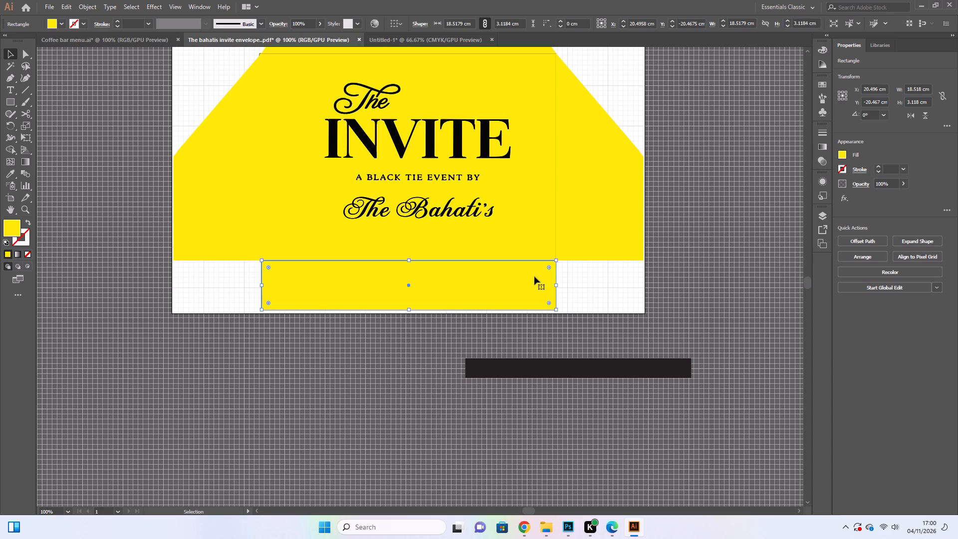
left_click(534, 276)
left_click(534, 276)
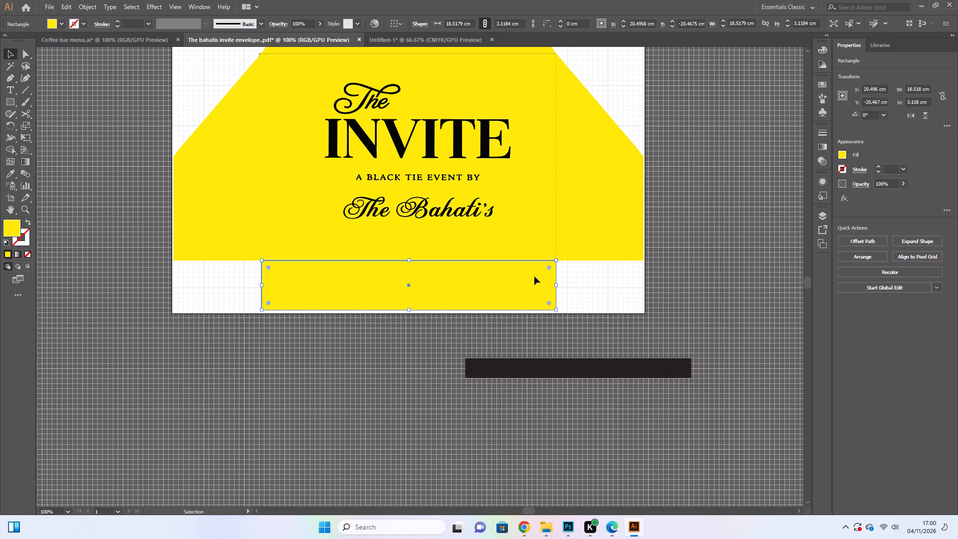
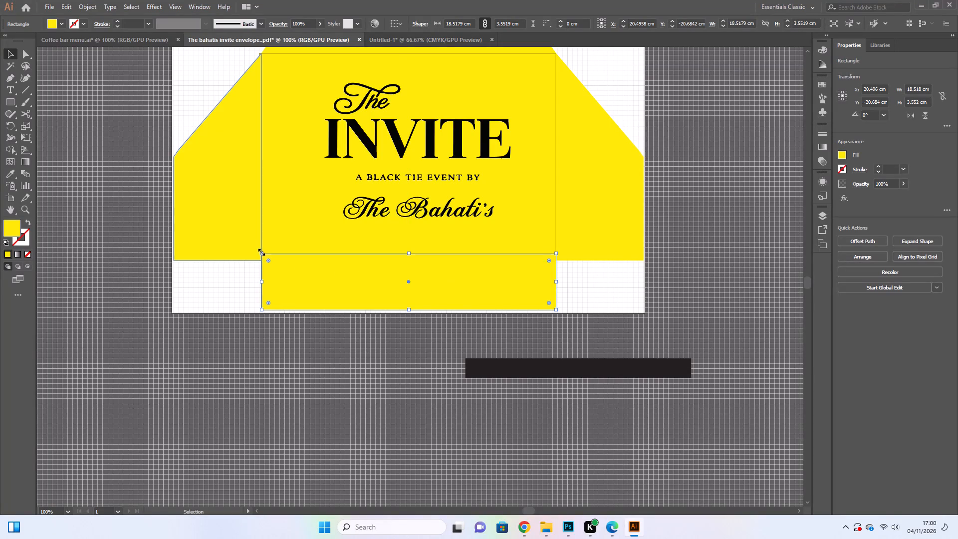
Widen the envelope's bottom flap to about 28.54 cm, starting at the left flap's outer edge, and raise its top edge slightly.
left_click_drag(259, 252, 173, 252)
left_click_drag(555, 282, 620, 281)
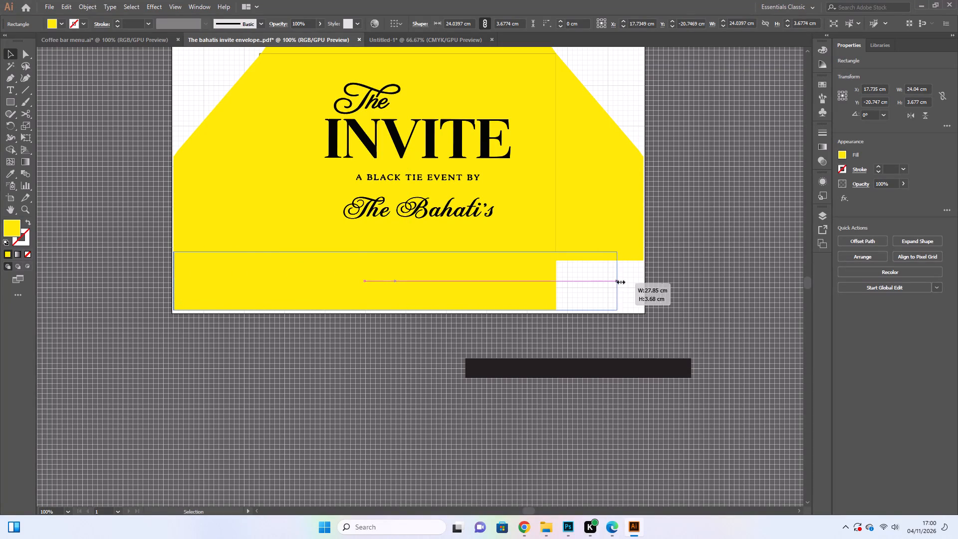
left_click_drag(620, 281, 628, 280)
left_click(561, 266)
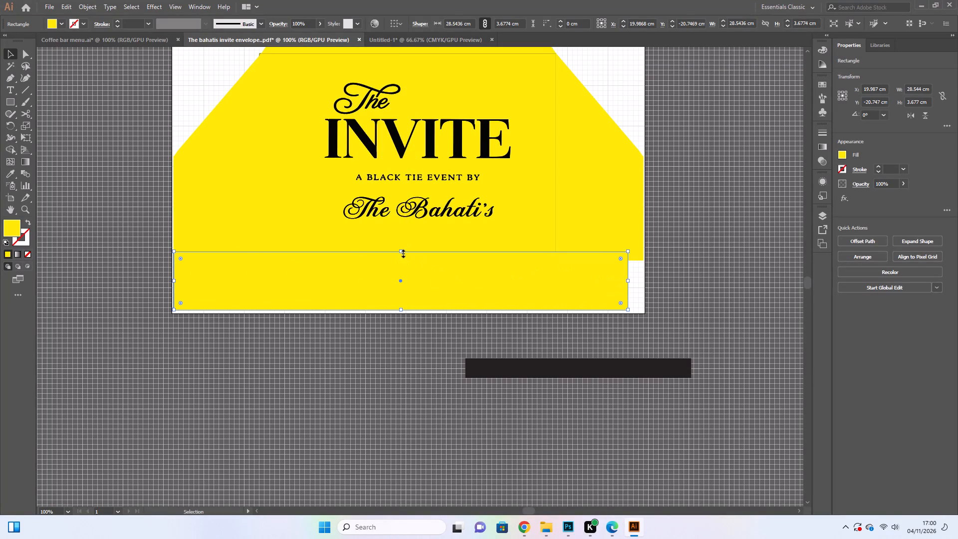
left_click_drag(402, 253, 401, 247)
Nudge the grouped invite lettering horizontally rightward across the centre panel to about X 23.45 cm.
left_click(412, 221)
left_click(412, 212)
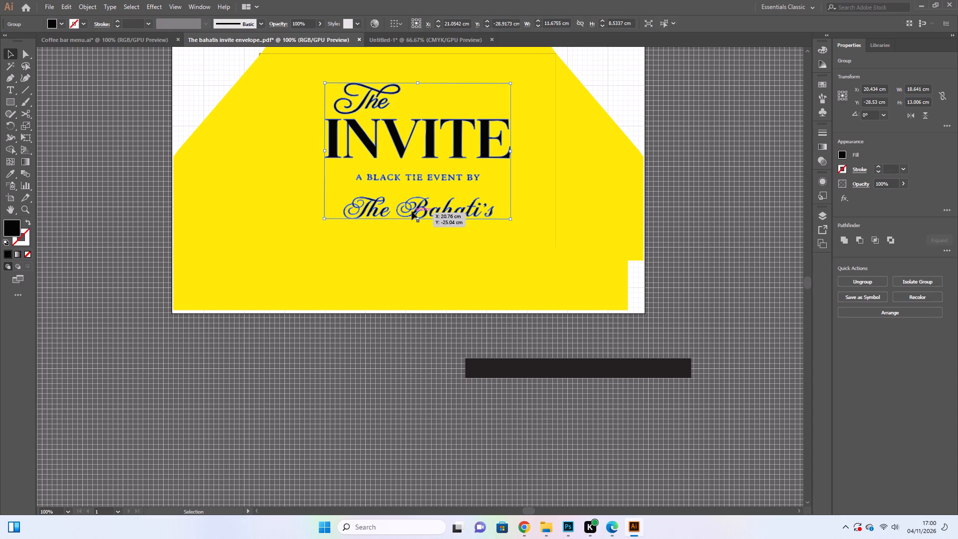
key("Right")
key("Right")
key("Right")
key("Right")
key("Right")
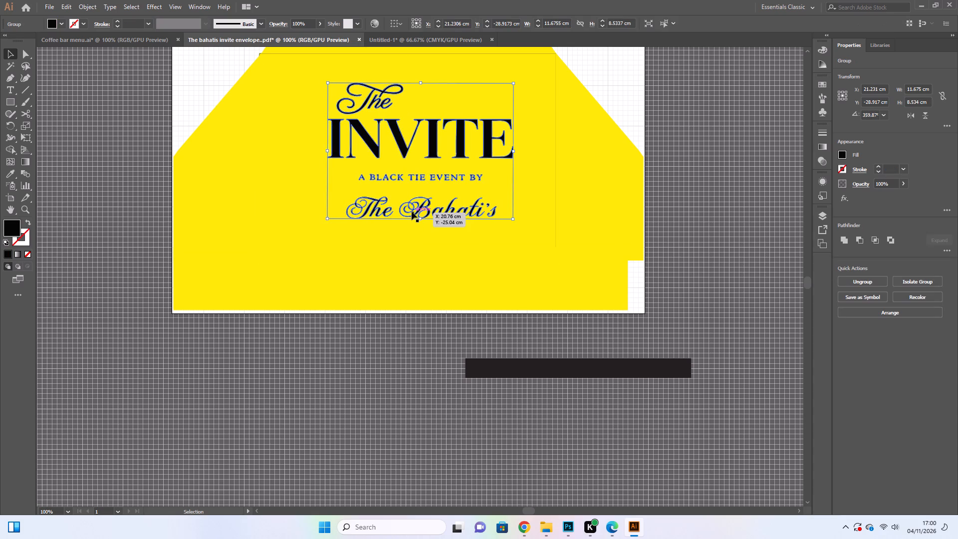
key("Right")
key("Right")
key("Right")
key("Right")
key("Right")
key("Right")
key("Right")
key("Right")
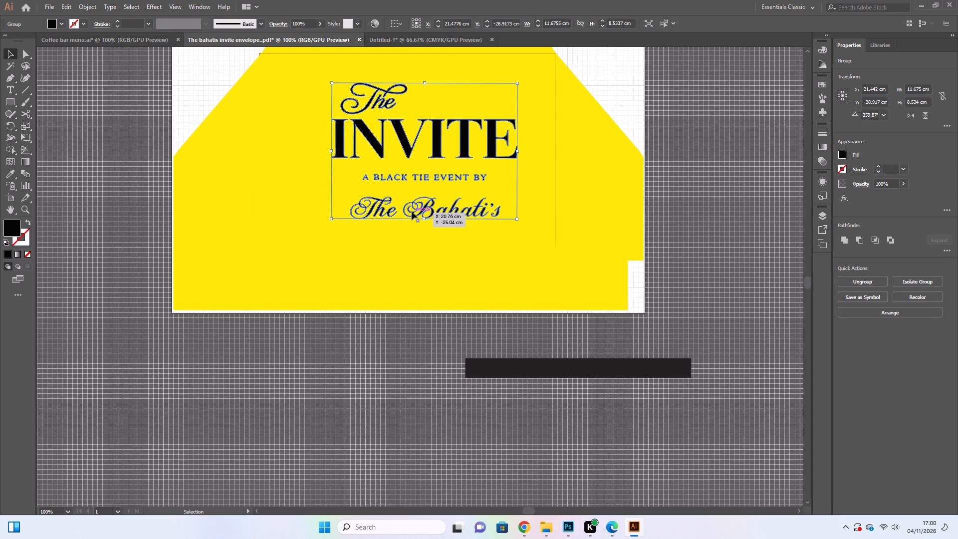
key("Right")
key("Right")
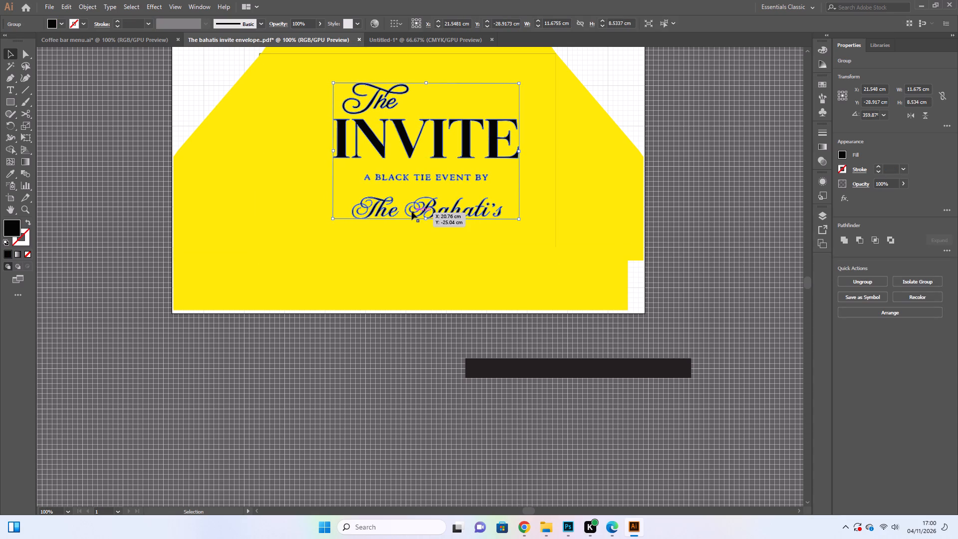
key("Right")
key("Right")
key("Right")
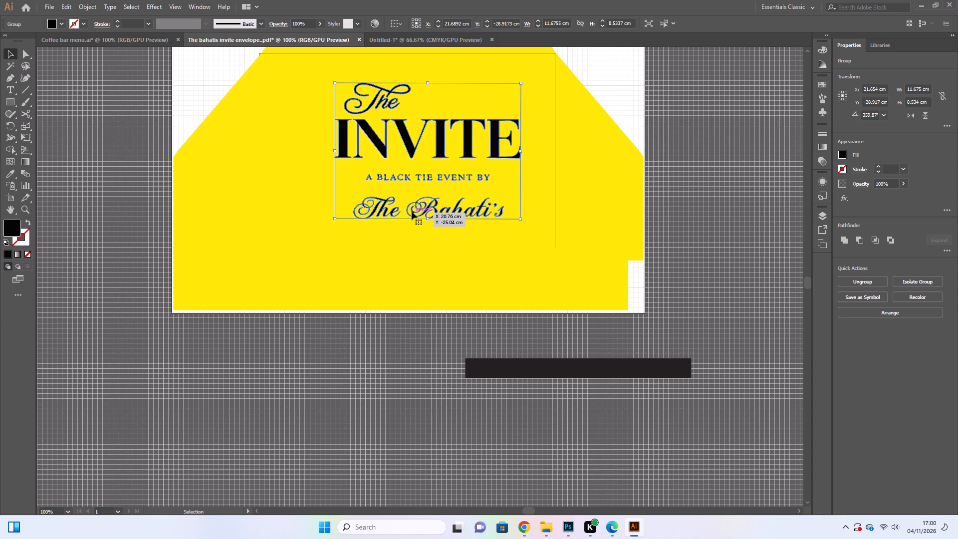
key("Right")
key("Right")
key("Right")
key("Right")
key("Right")
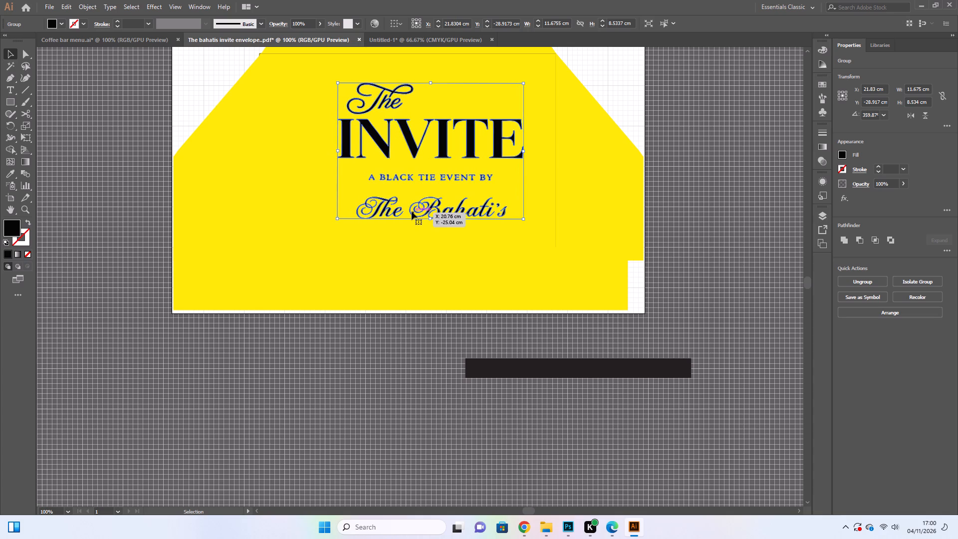
key("Right")
key("Right")
key("Right")
key("Right")
key("Right")
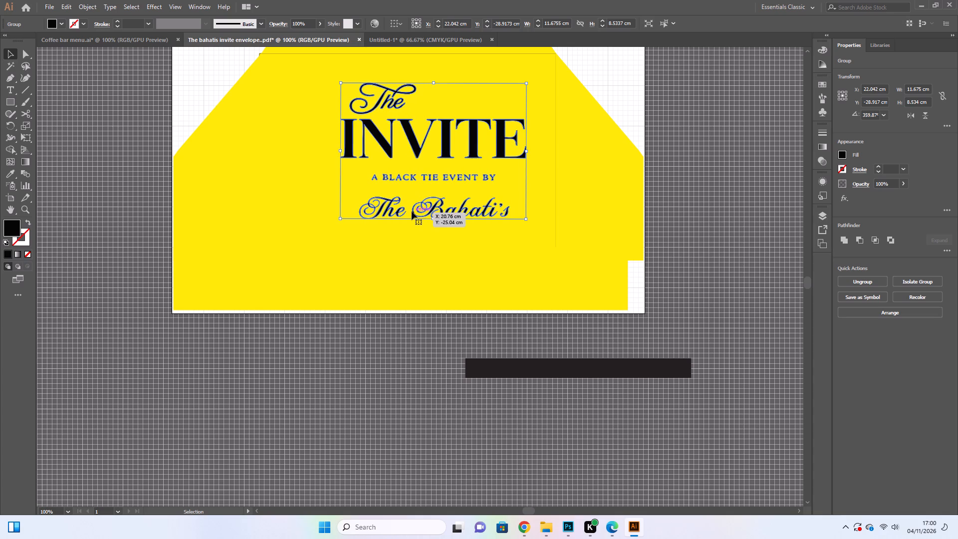
key("Right")
key("Right")
key("Right")
key("Right")
key("Right")
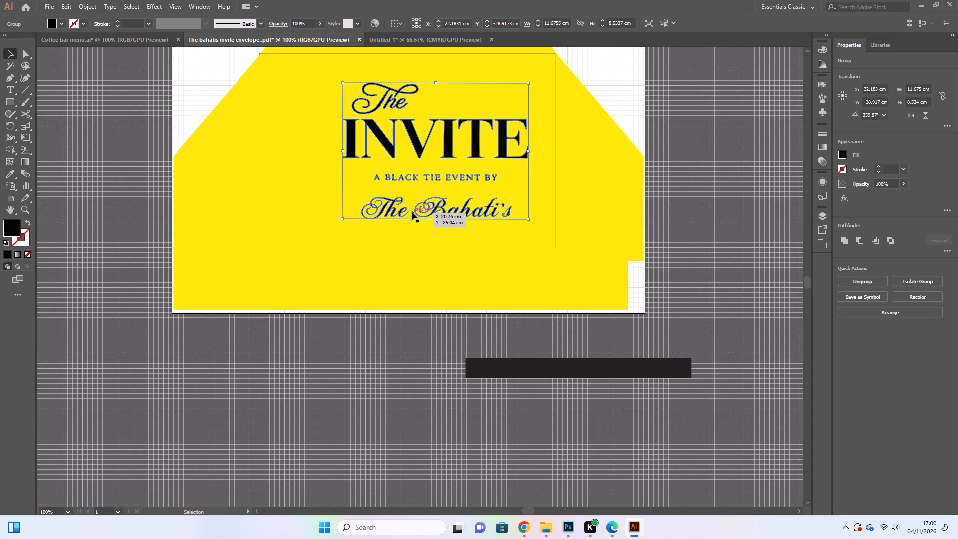
key("Right")
key("Right")
key("Right")
key("Right")
key("Right")
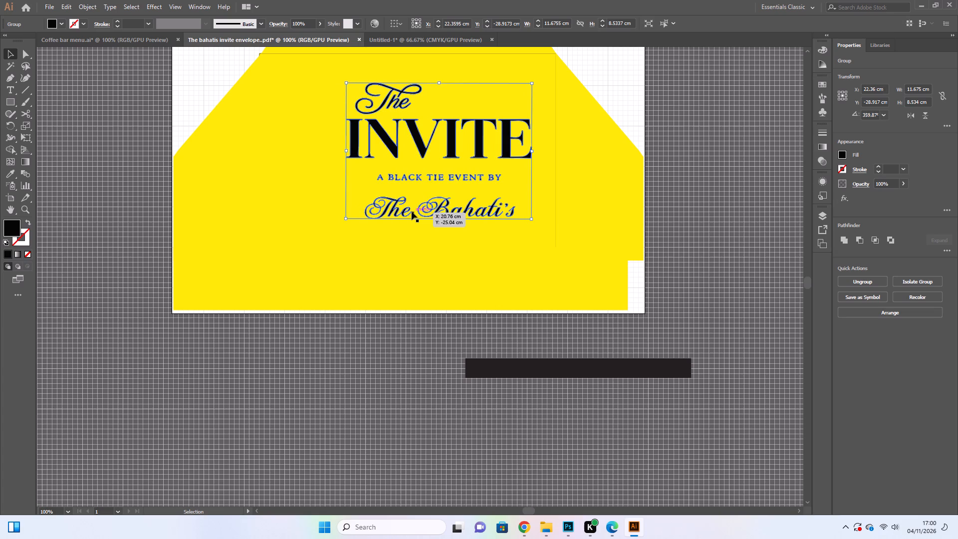
key("Right")
key("Right")
key("Right")
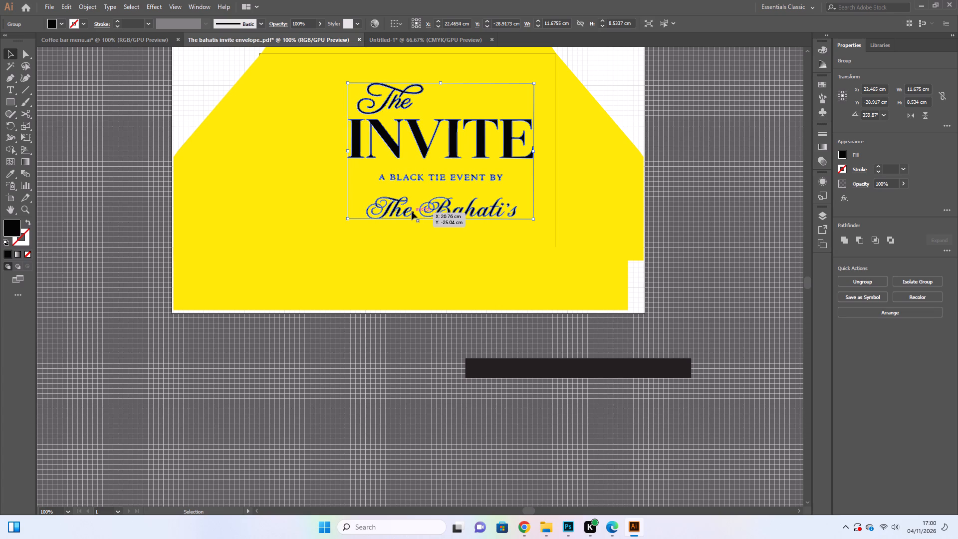
key("Right")
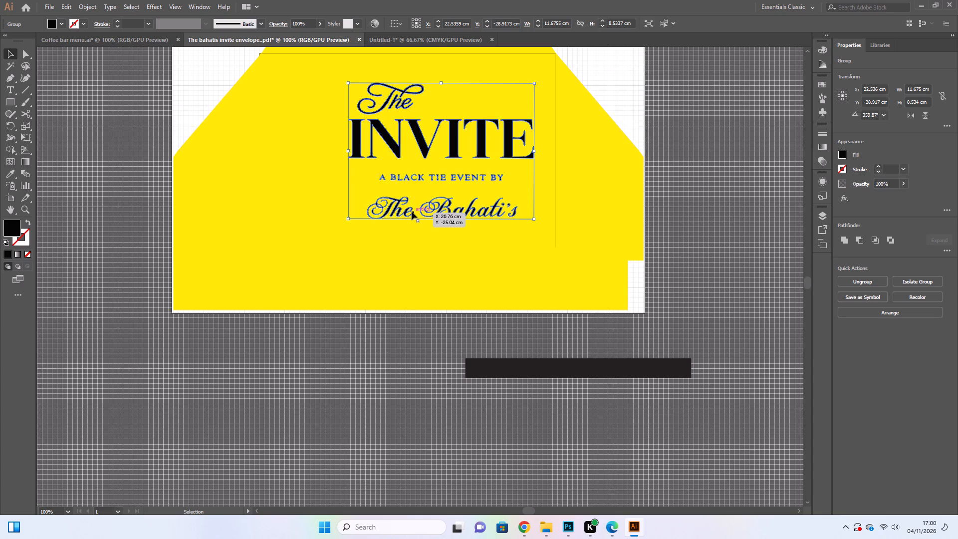
key("Right")
key("Right")
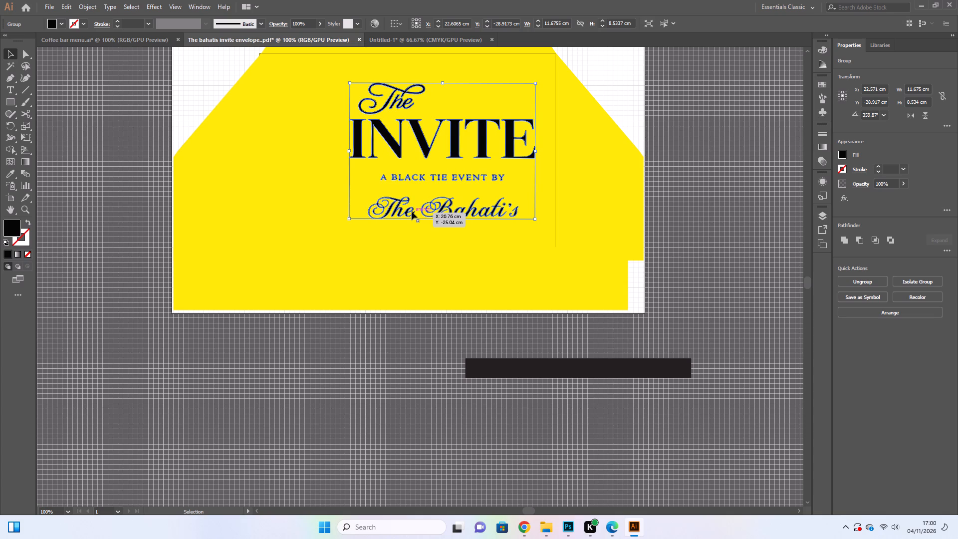
key("Right")
key("Right")
key("Right")
key("Right")
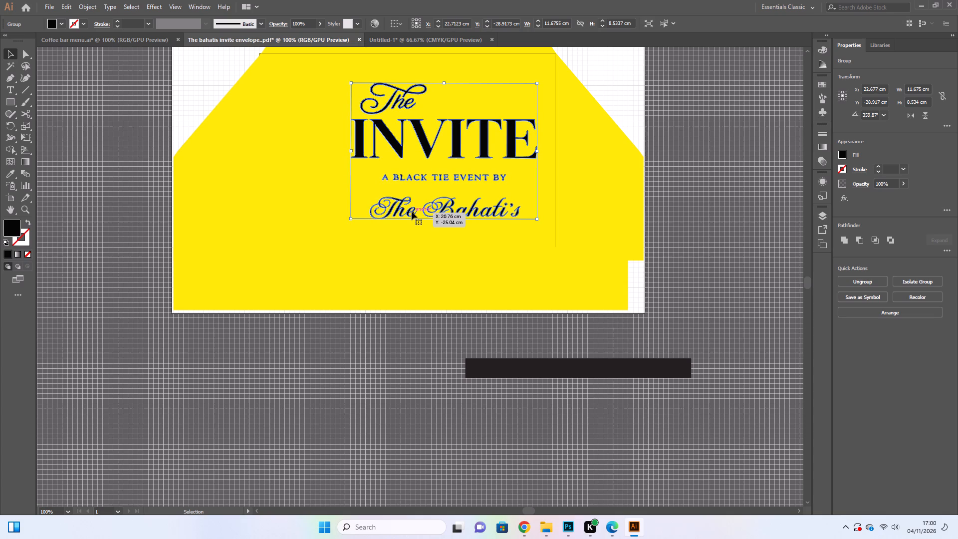
key("Right")
key("Right")
key("Right")
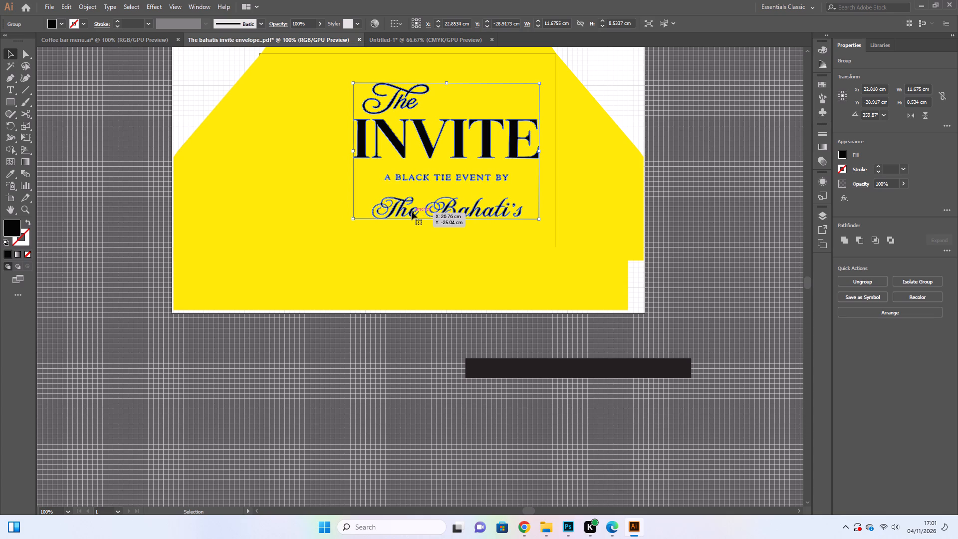
key("Right")
key("Right")
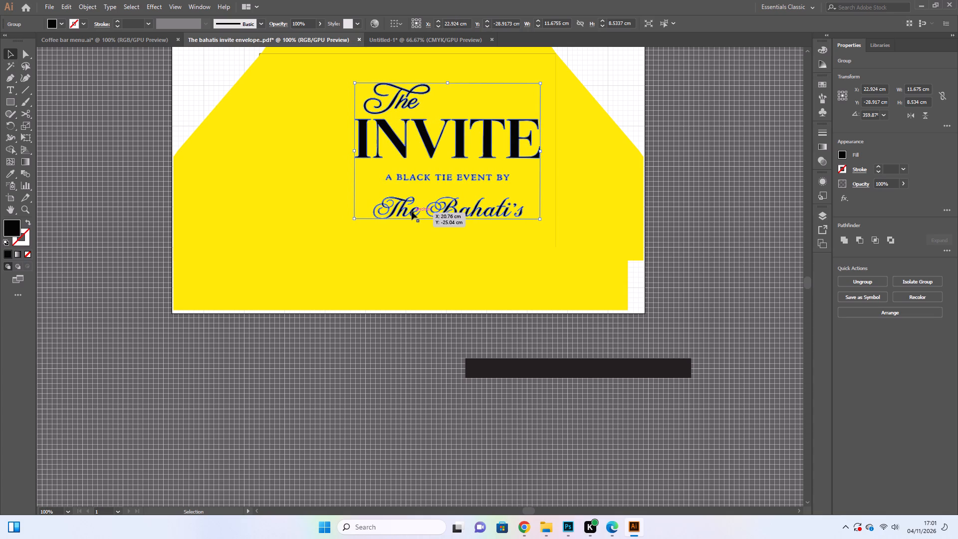
key("Right")
key("Right")
key("Right")
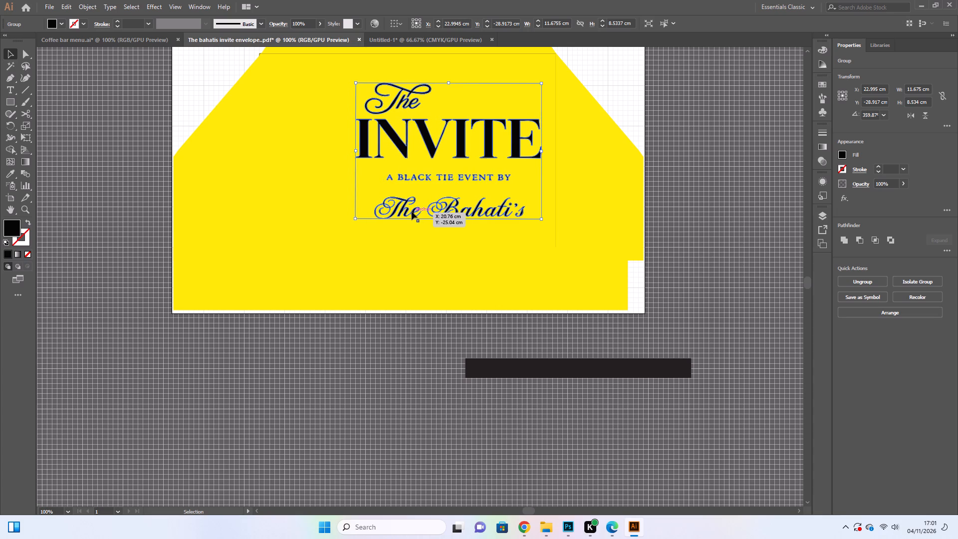
key("Right")
key("Right")
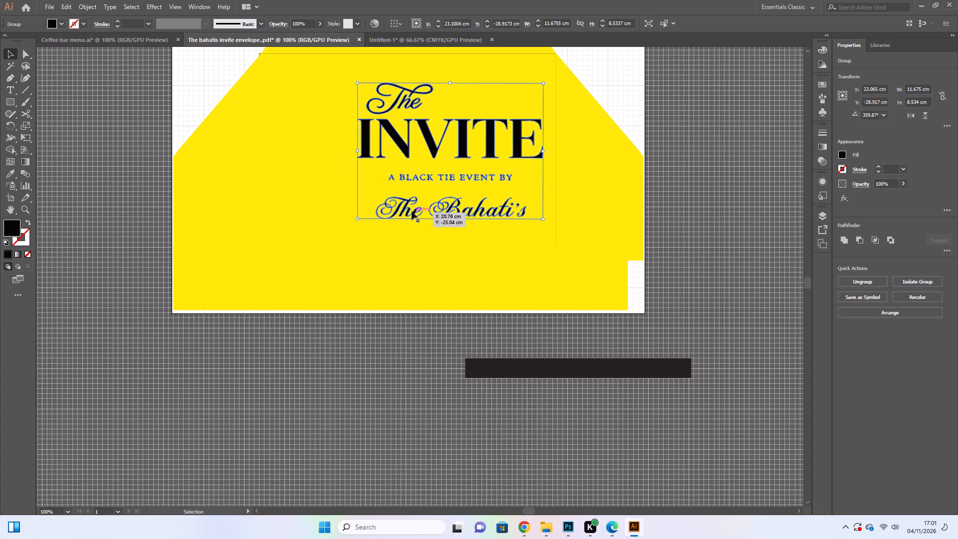
key("Right")
key("Right")
key("Right")
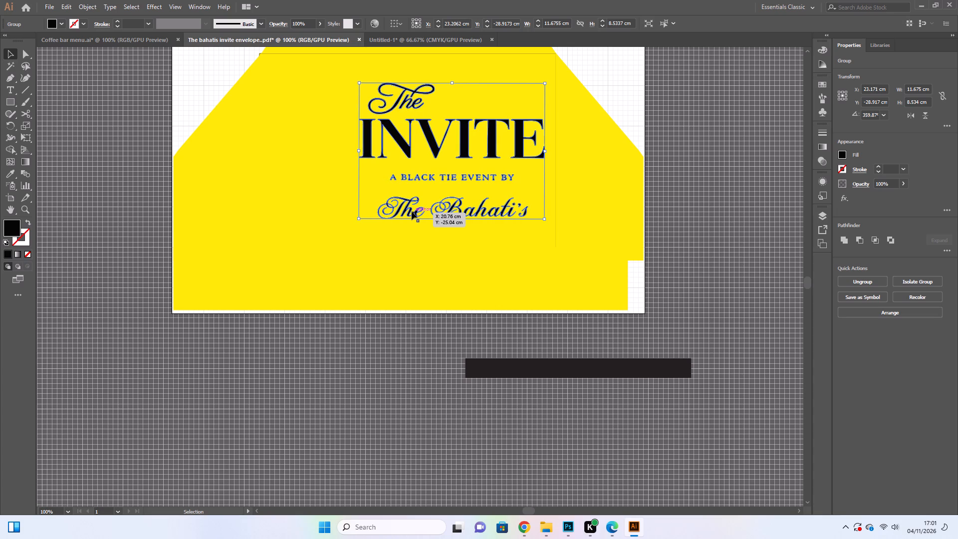
key("Right")
key("Right")
key("Right")
key("Right")
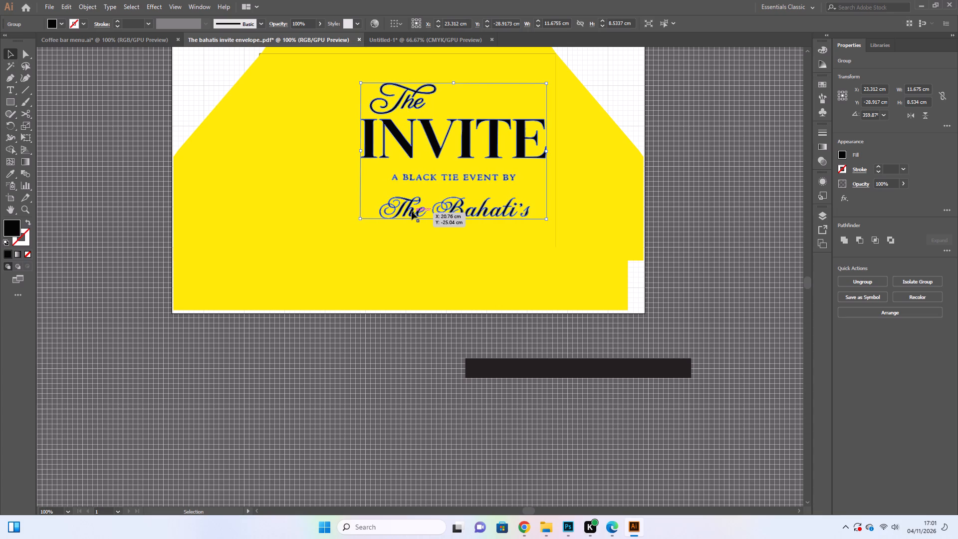
key("Right")
key("Right")
key("Right")
key("Right")
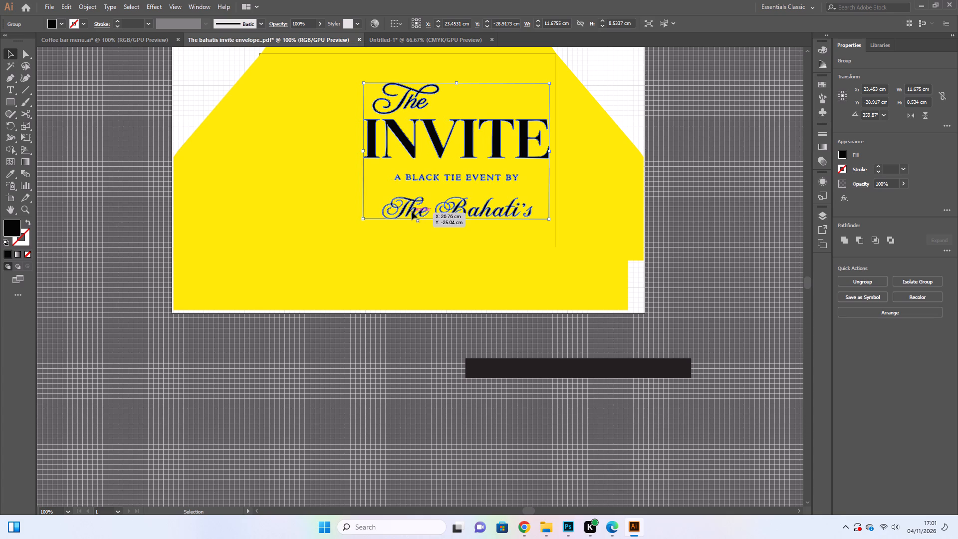